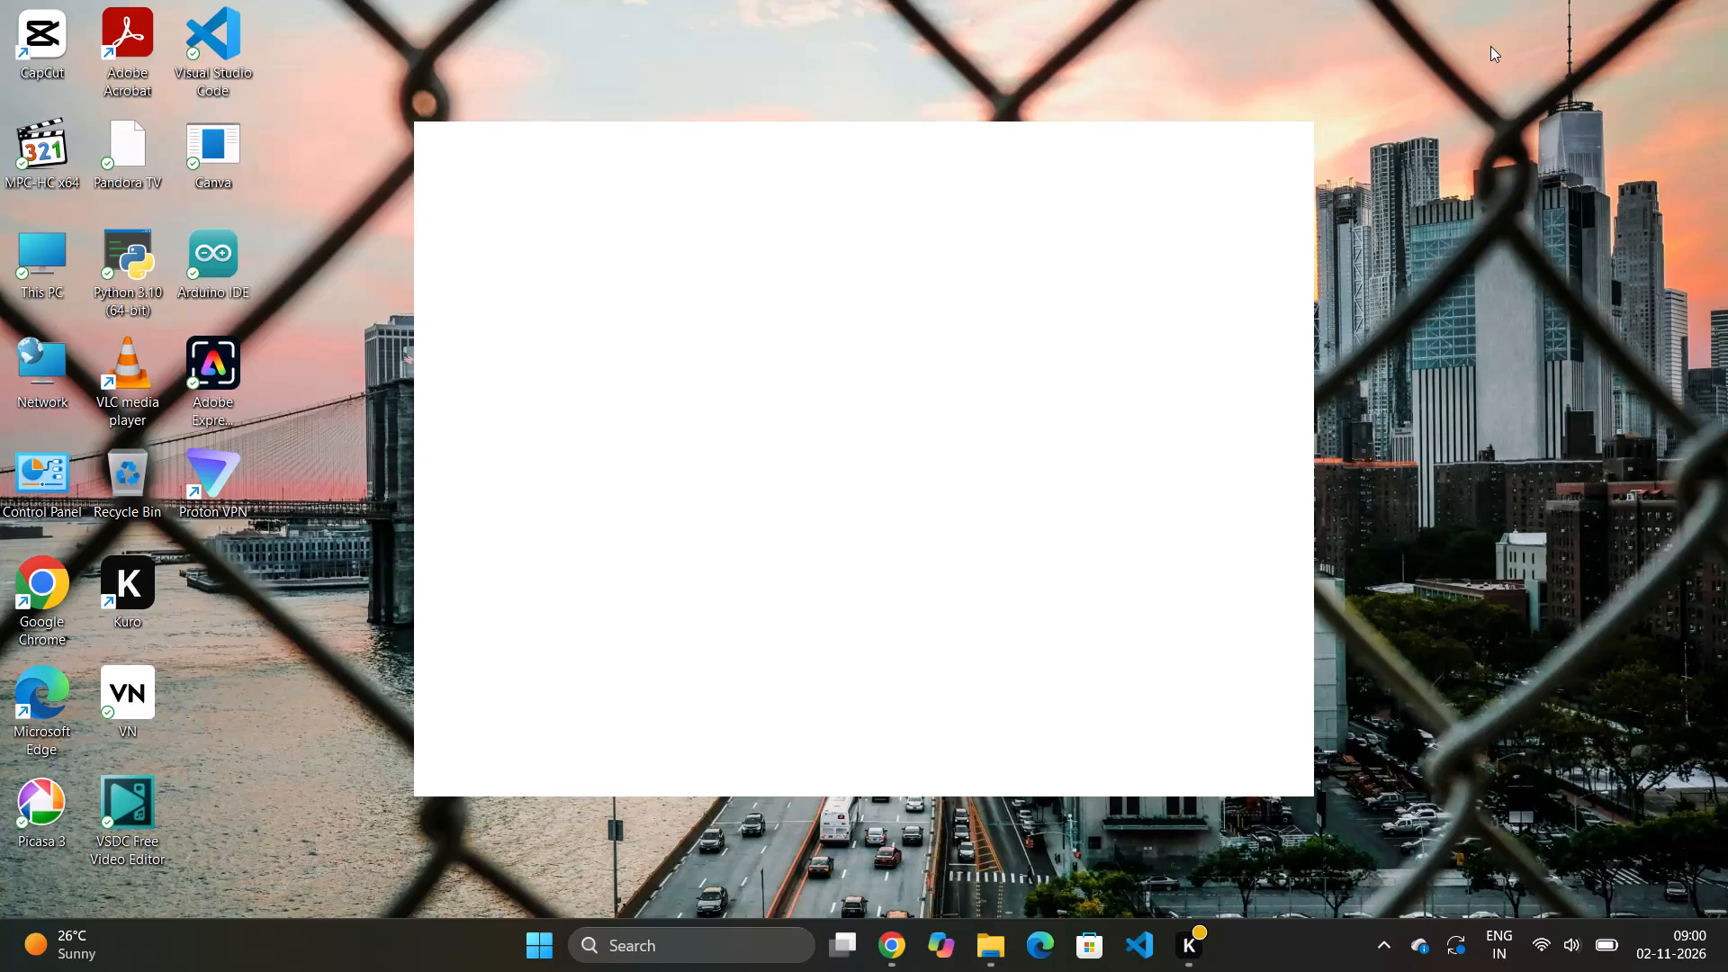
Search the computer for "ca" and launch CapCut.
{"action": "double_click", "coordinate": [1490, 46]}
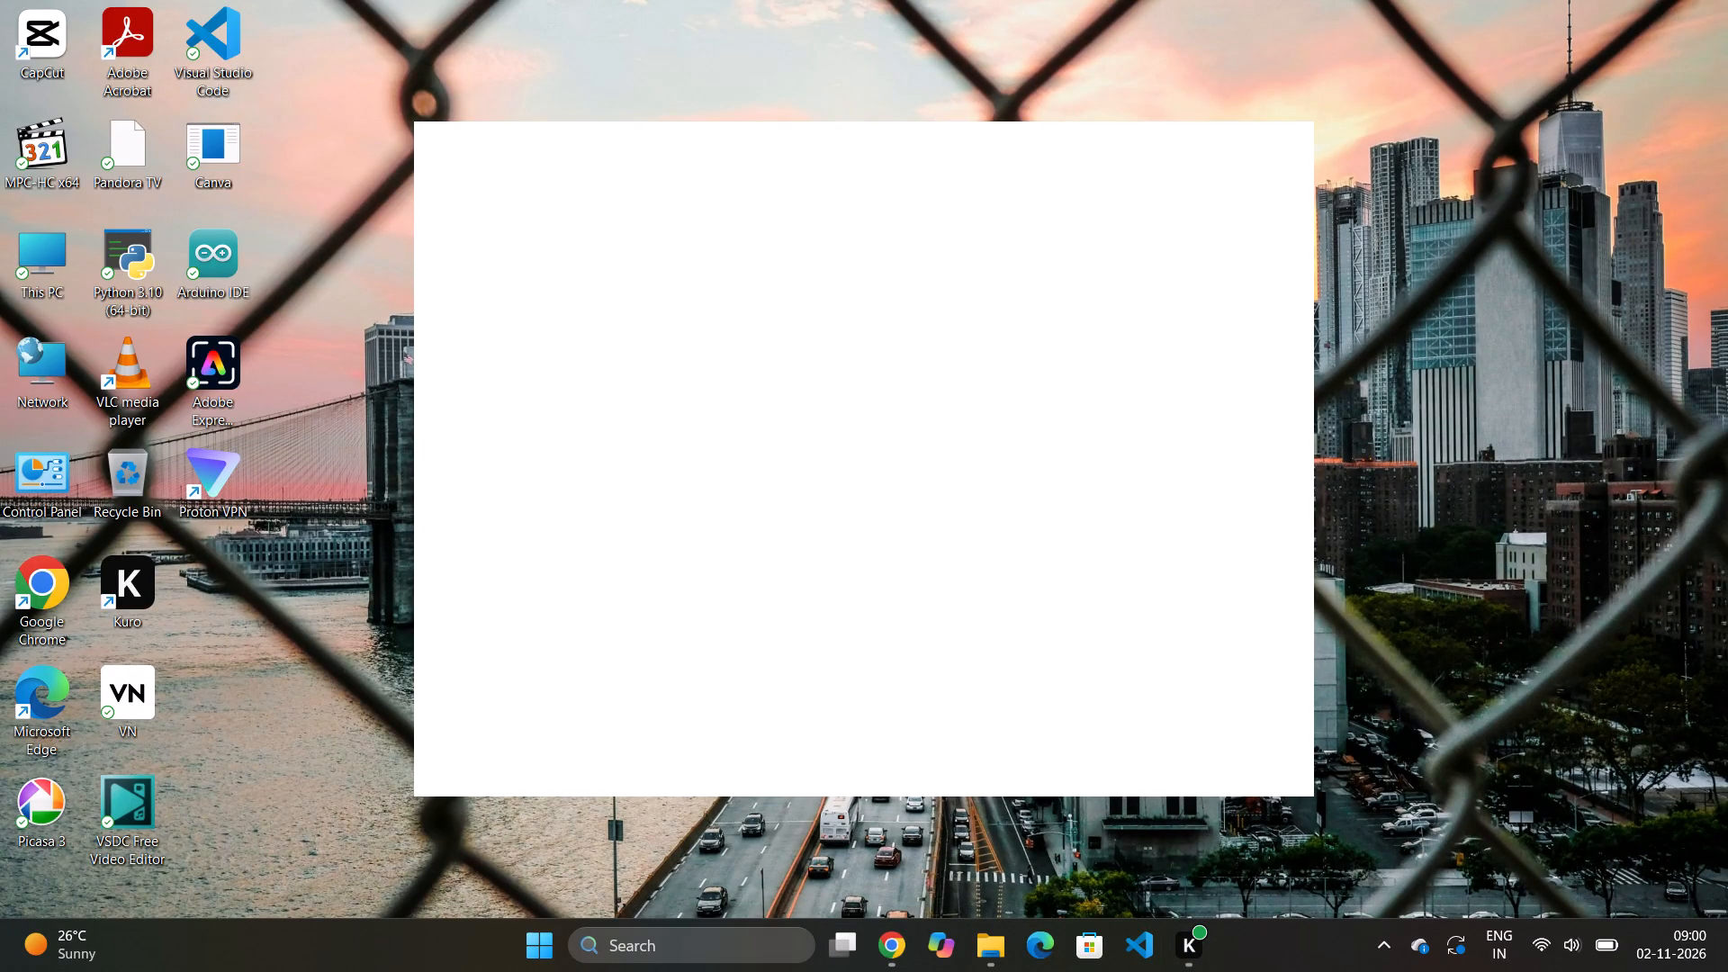
{"action": "type", "text": "ca"}
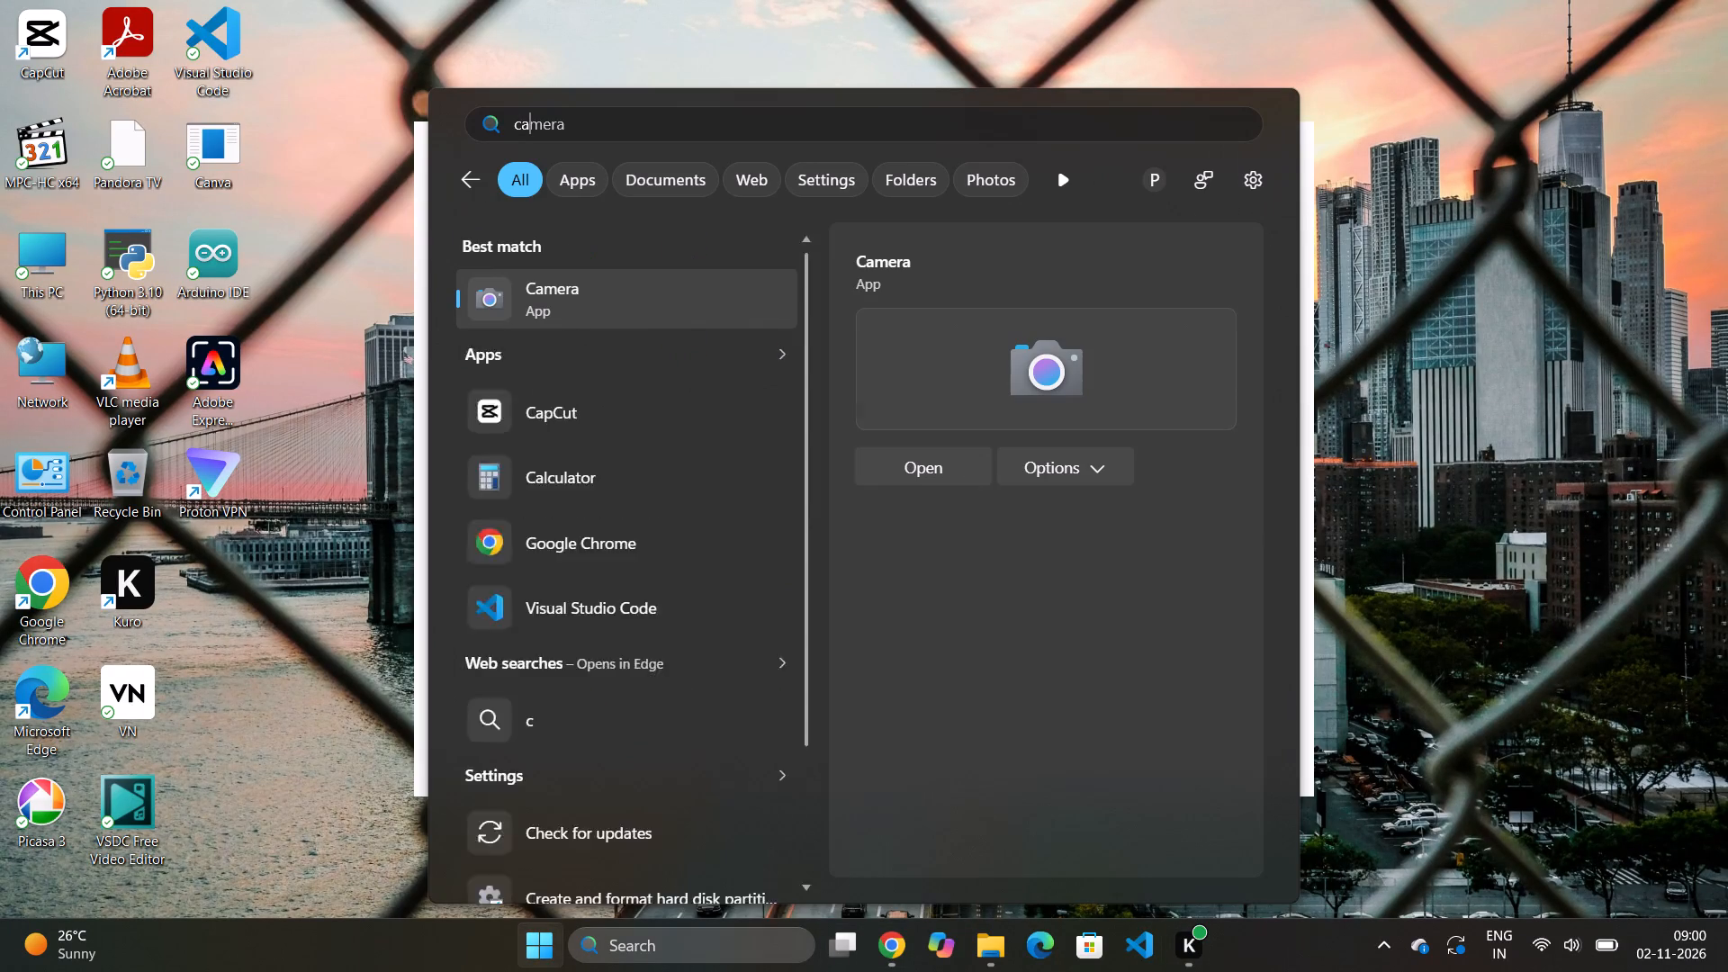
{"action": "double_click", "coordinate": [655, 370]}
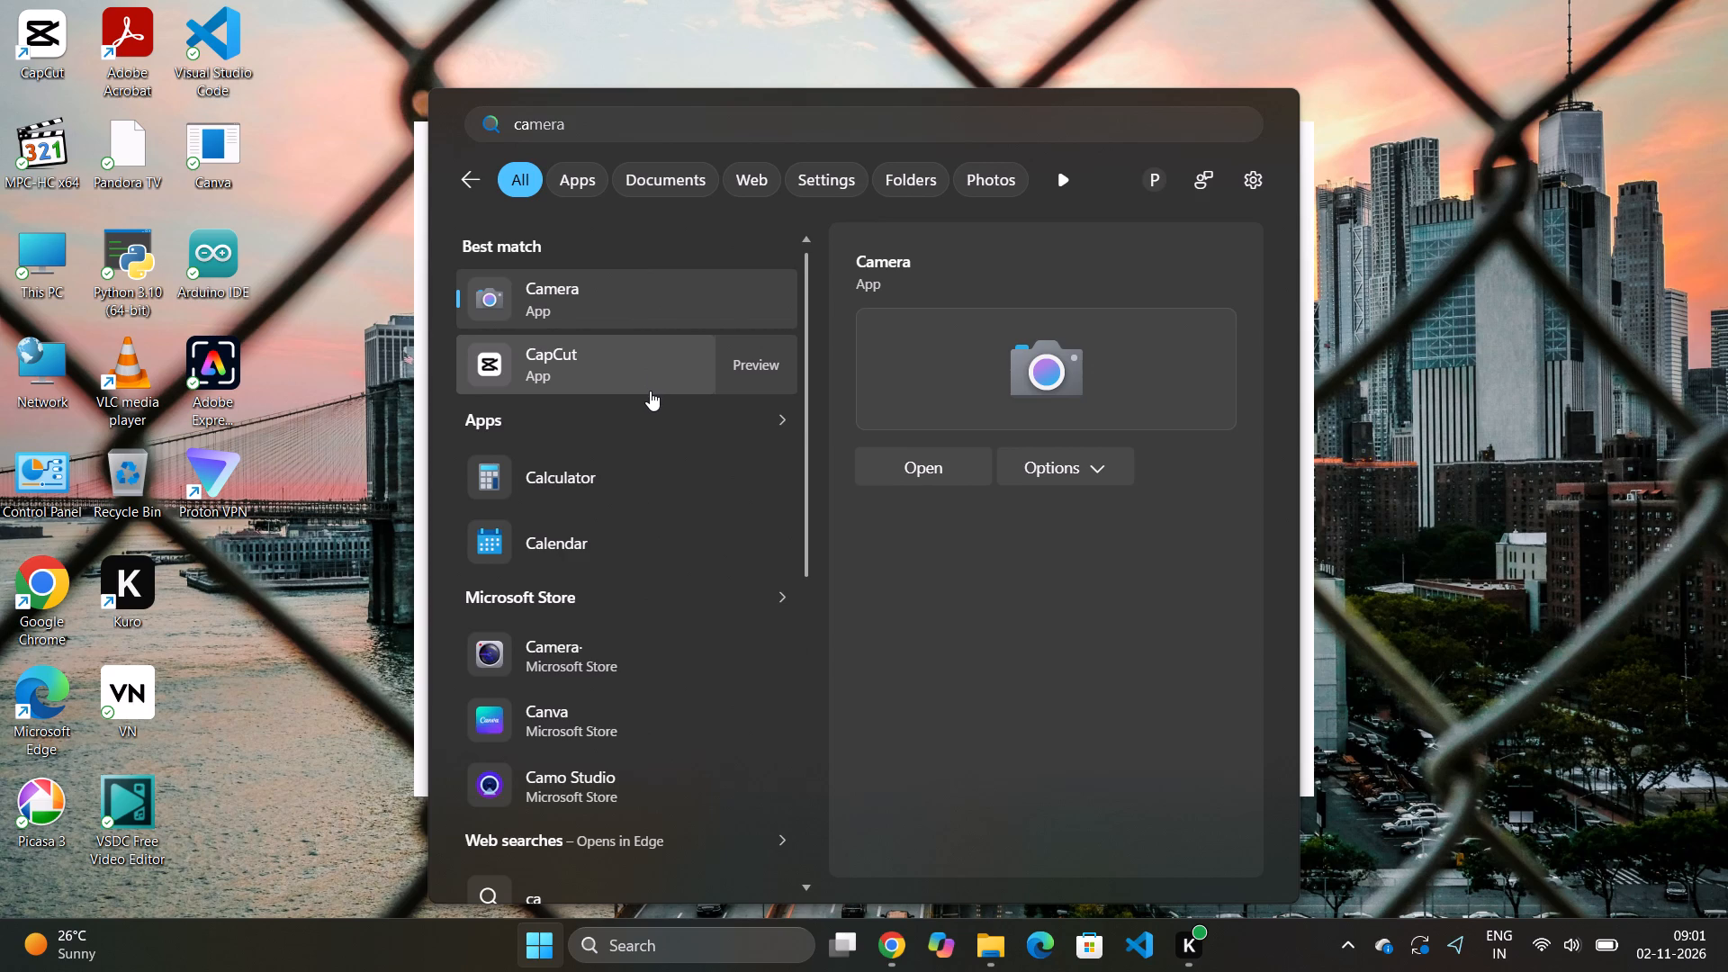
{"action": "double_click", "coordinate": [499, 361]}
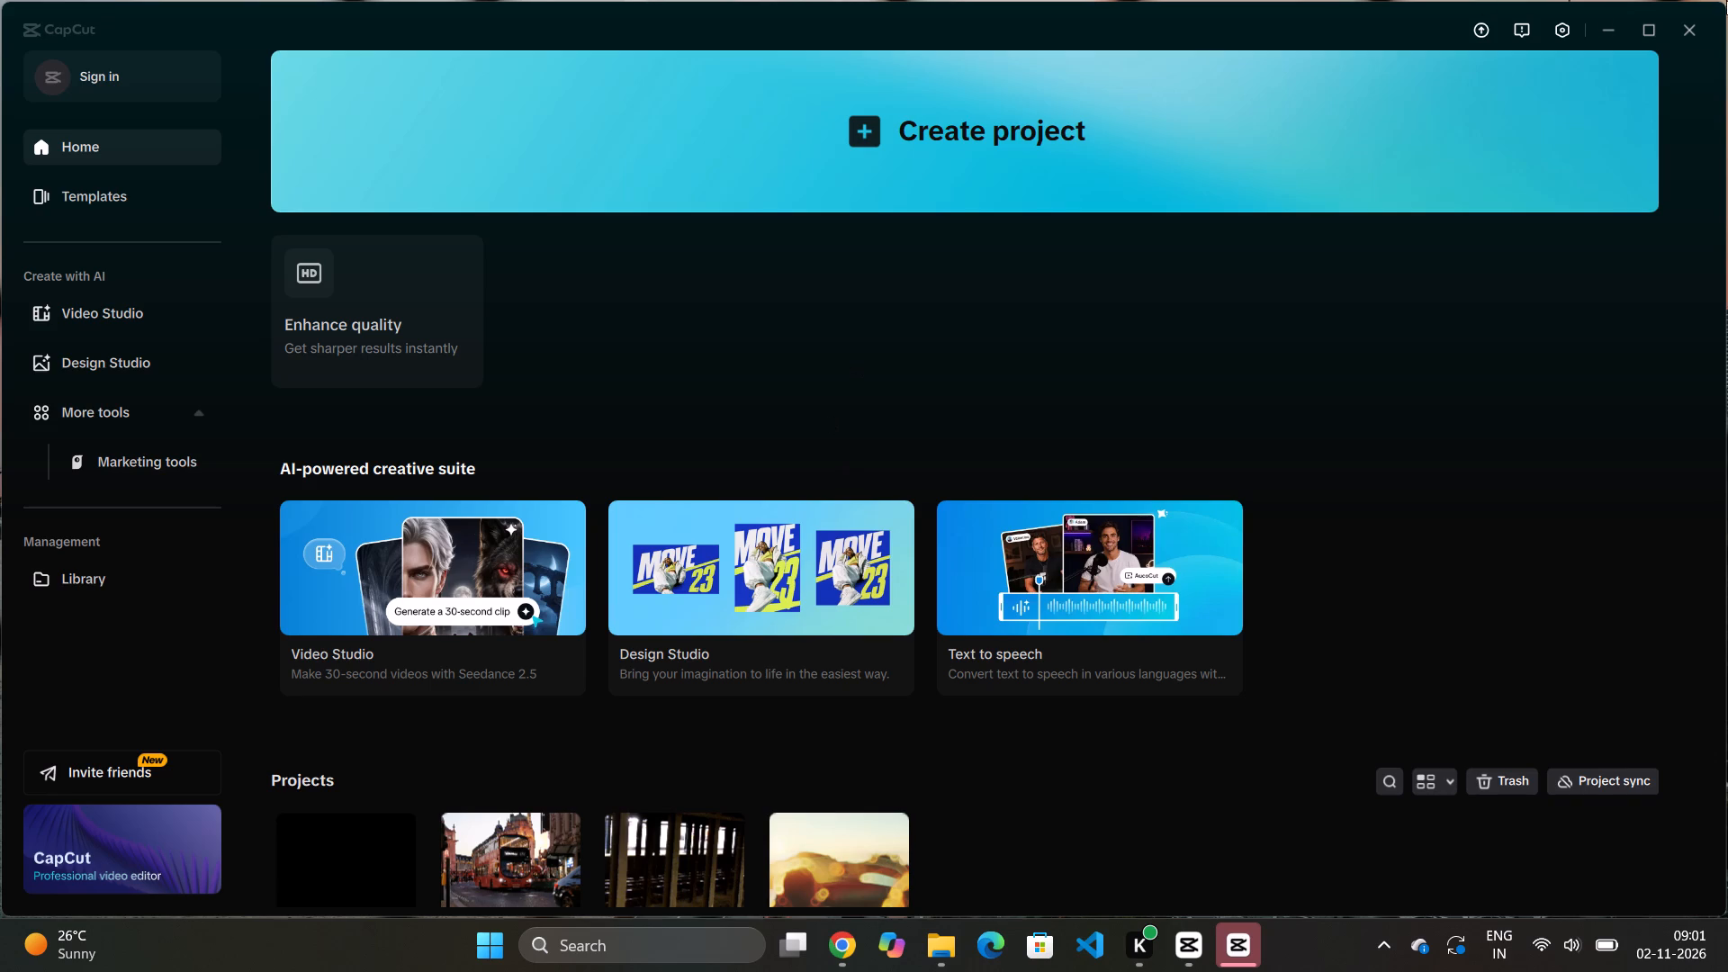
Delete project 1029 from the CapCut projects list.
{"action": "scroll", "coordinate": [1044, 547], "scroll_direction": "down", "scroll_amount": 2}
{"action": "scroll", "coordinate": [951, 535], "scroll_direction": "down", "scroll_amount": 3}
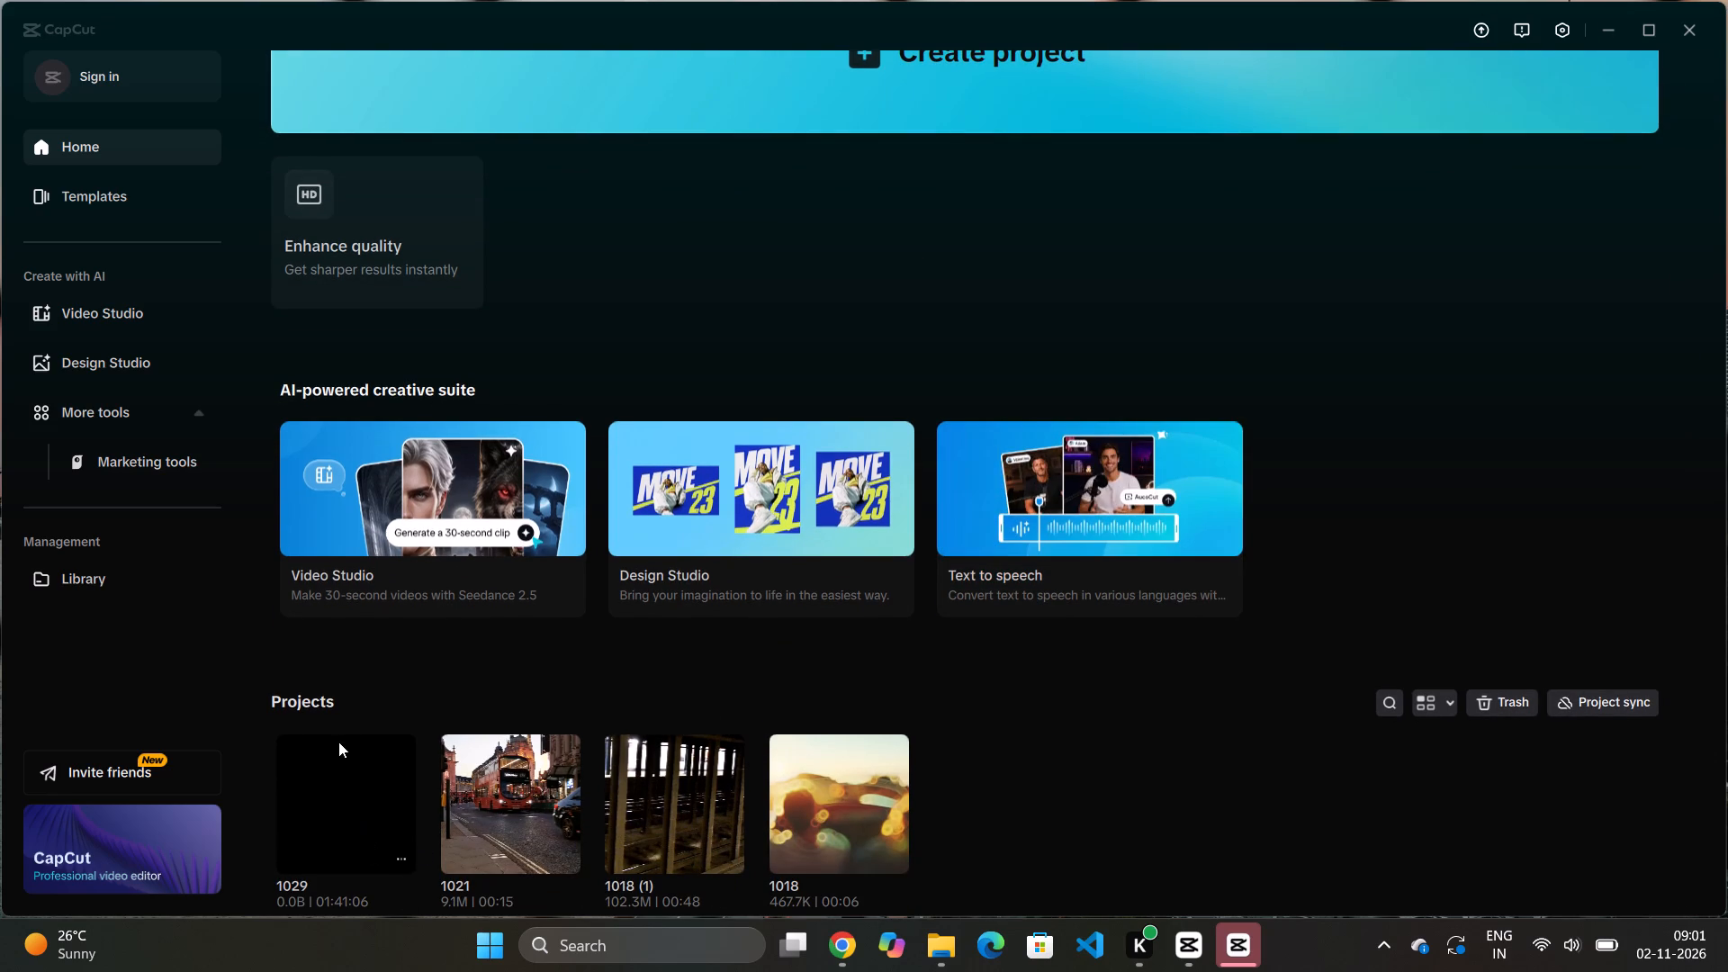
{"action": "right_click", "coordinate": [348, 796]}
{"action": "left_click", "coordinate": [412, 904]}
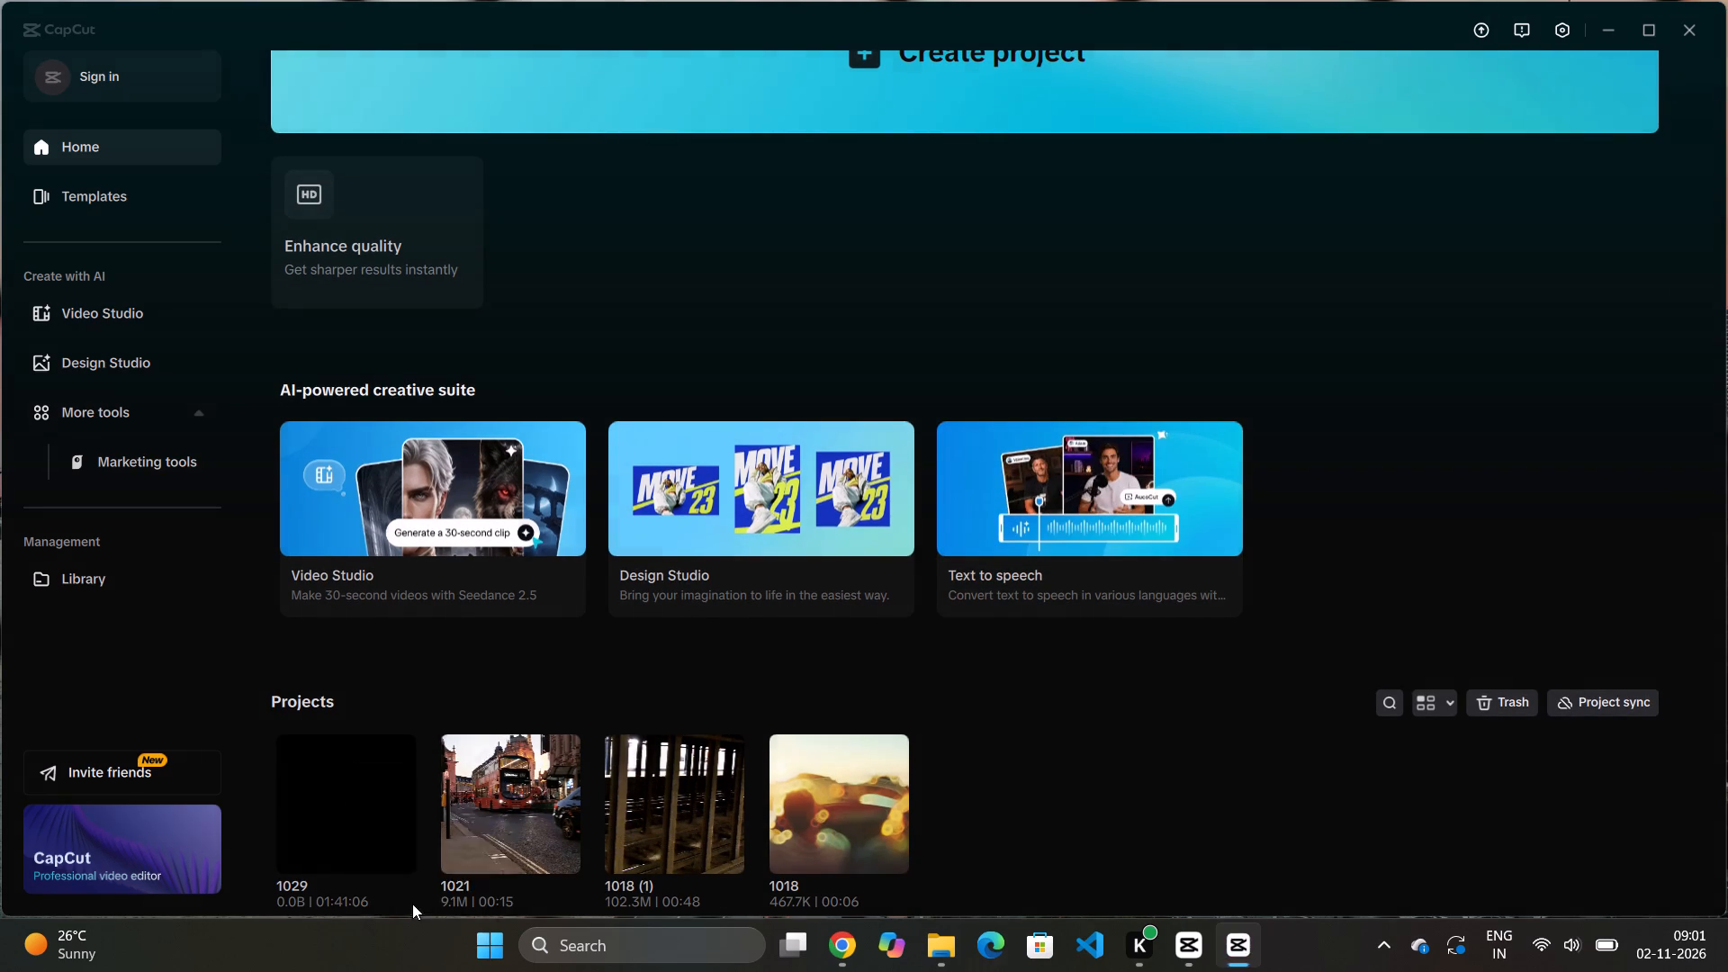
{"action": "left_click", "coordinate": [834, 541]}
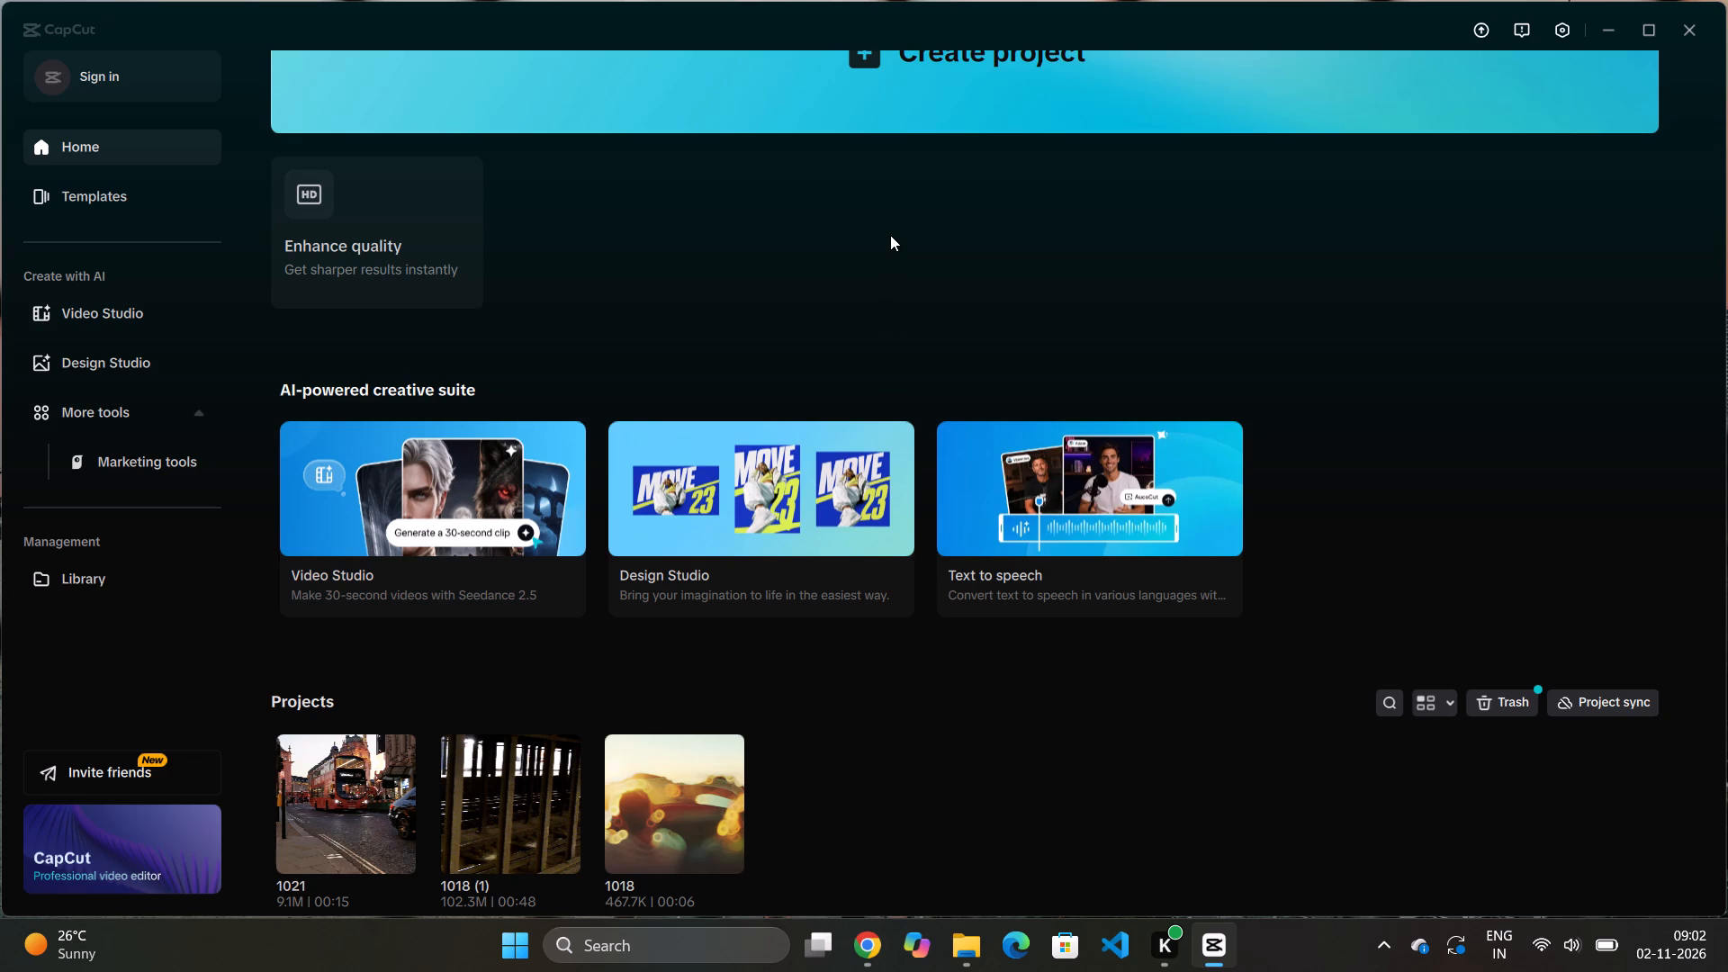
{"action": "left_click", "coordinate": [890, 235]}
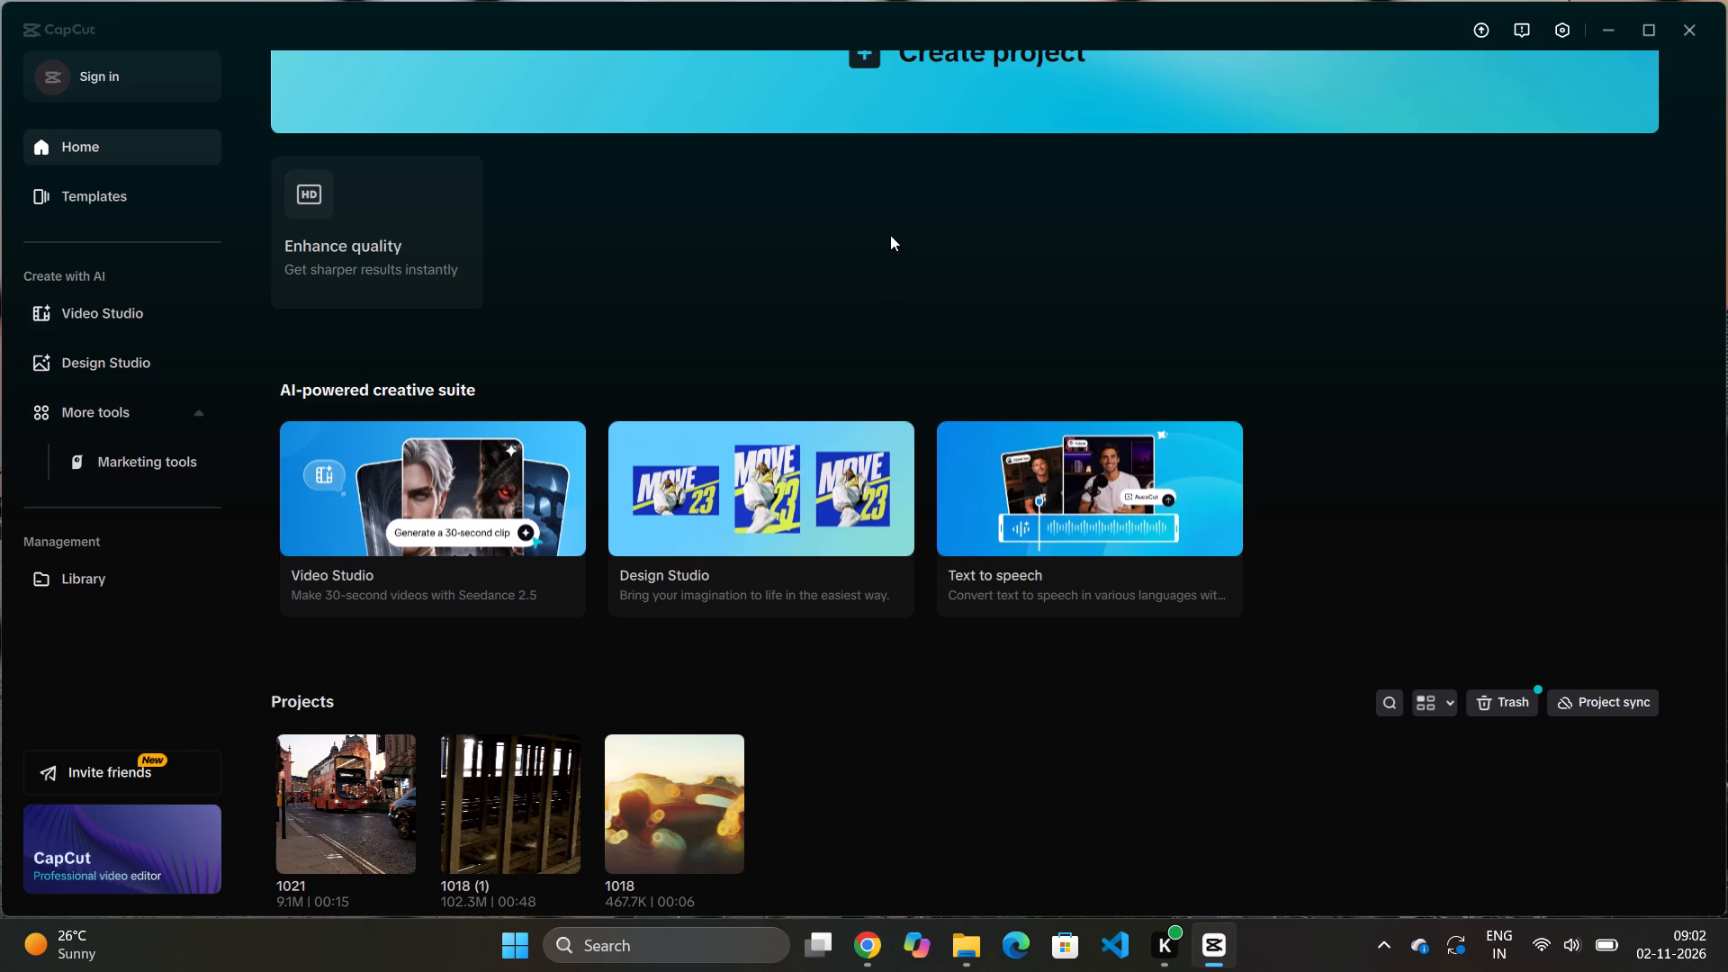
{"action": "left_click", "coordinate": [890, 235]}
Switch to Chrome, search in a new tab for "green screen video for editing", and open the Pixabay result.
{"action": "left_click", "coordinate": [876, 952]}
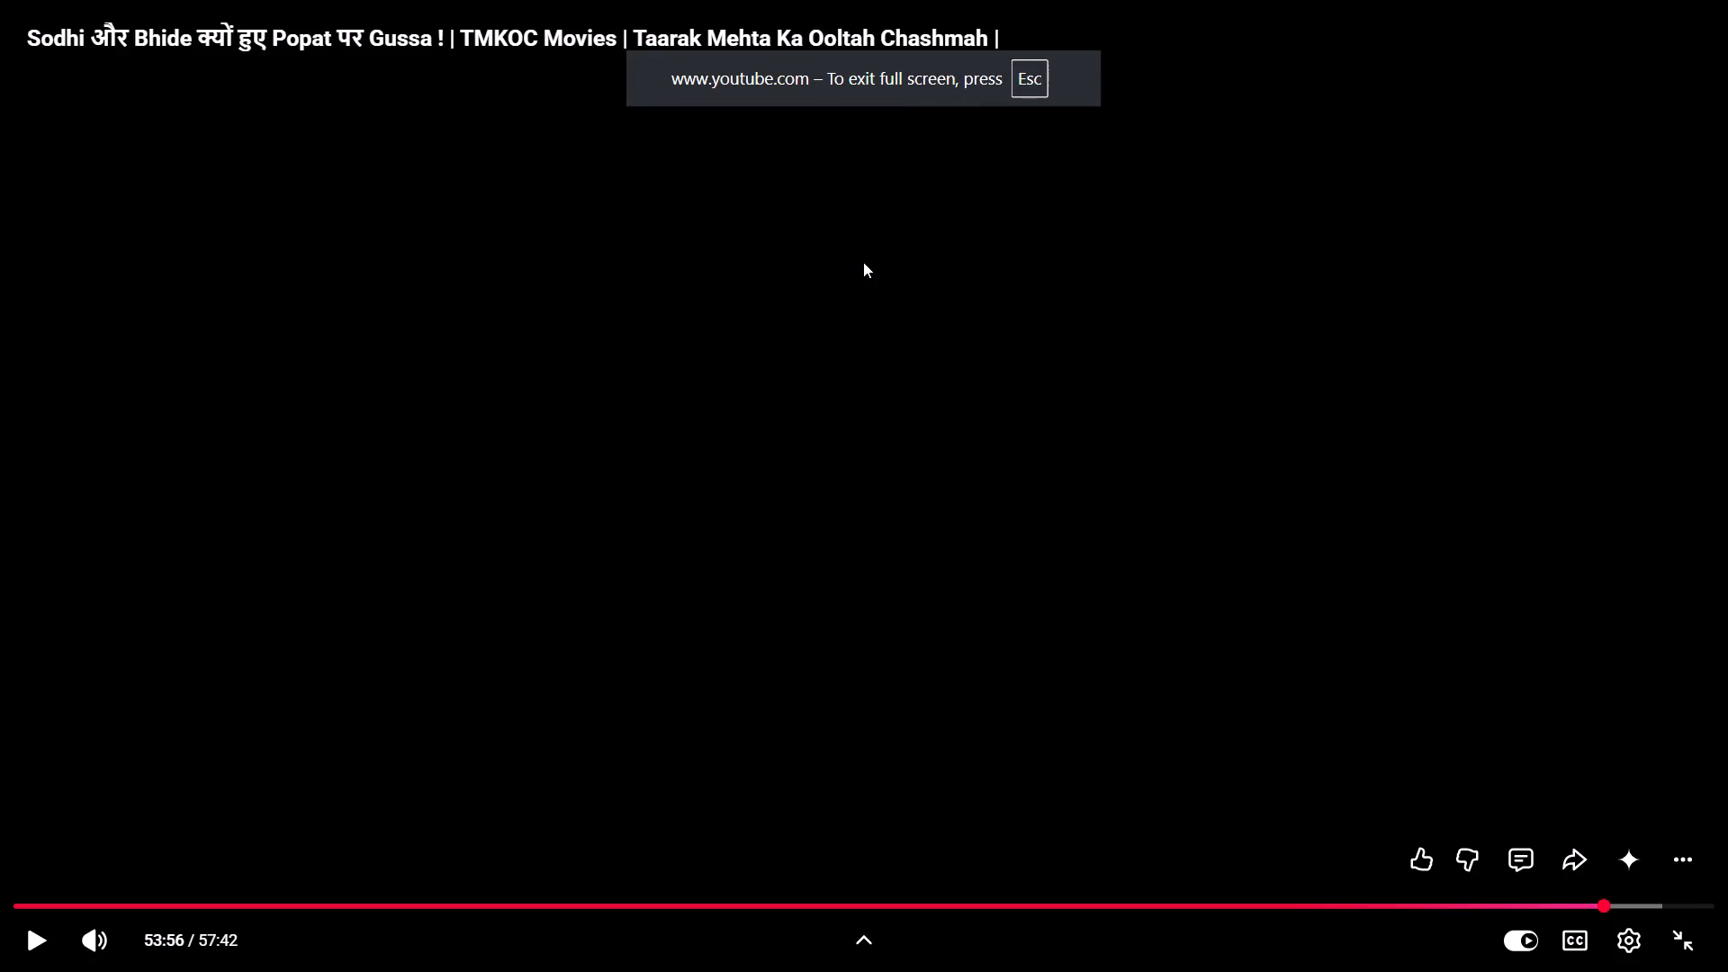
{"action": "key", "text": "Escape"}
{"action": "left_click", "coordinate": [877, 17]}
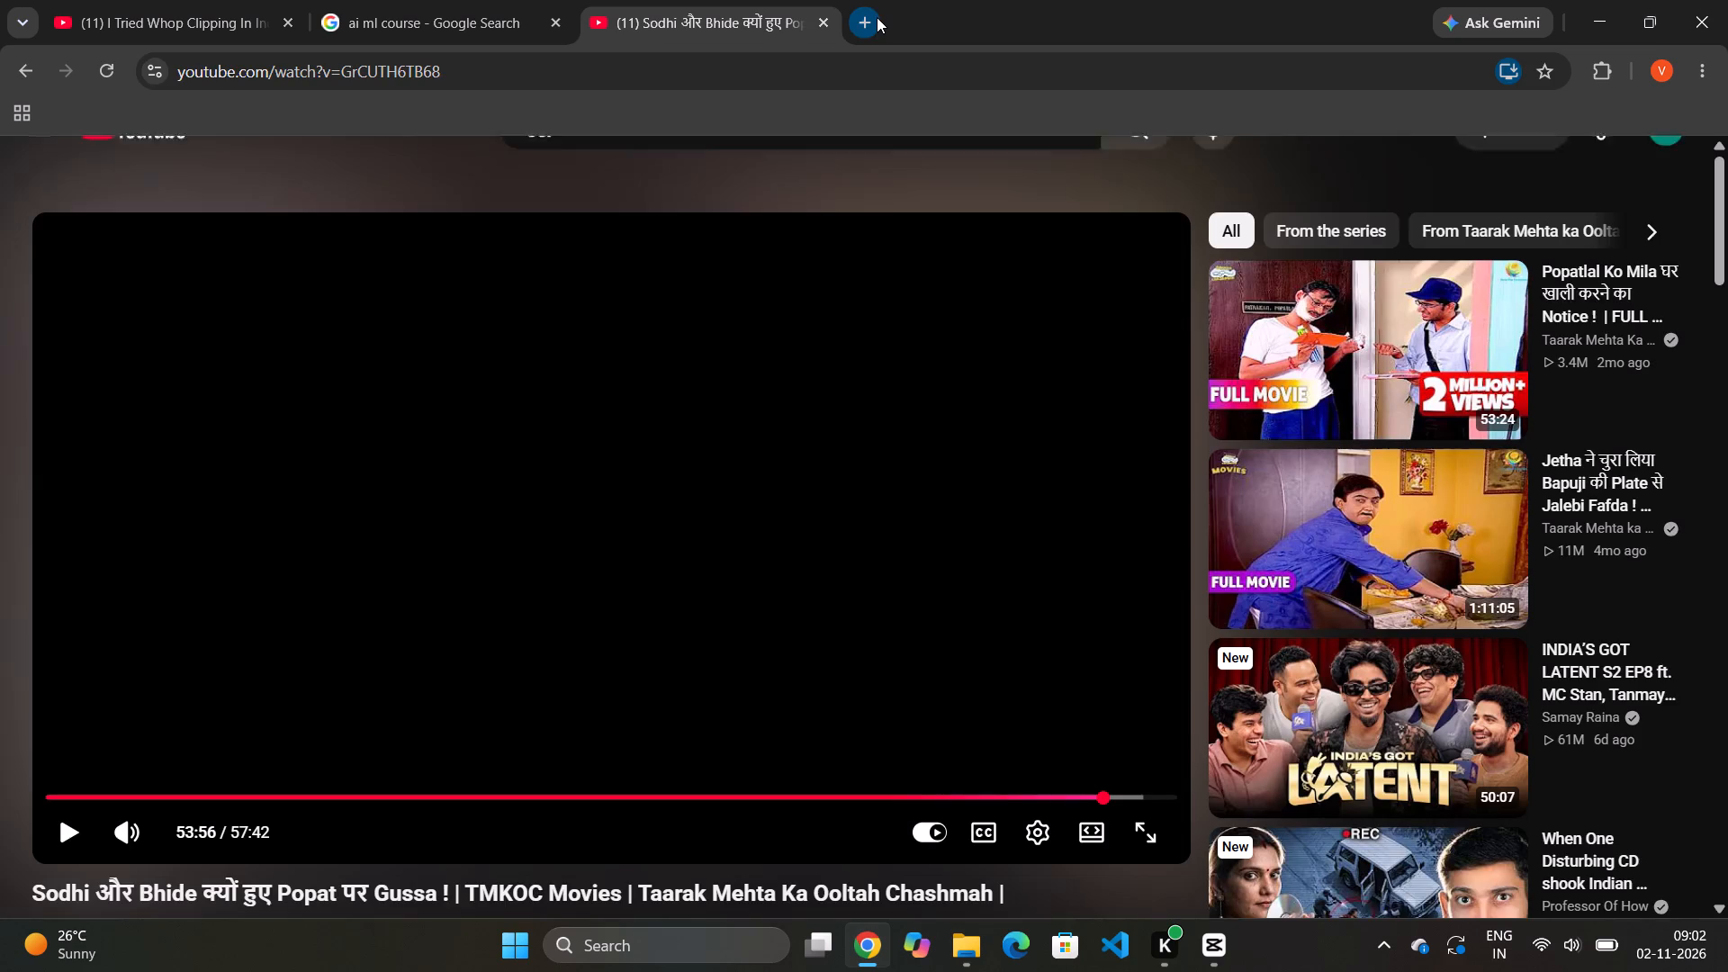
{"action": "type", "text": "green screen c"}
{"action": "key", "text": "BackSpace"}
{"action": "type", "text": "video for editing"}
{"action": "key", "text": "Return"}
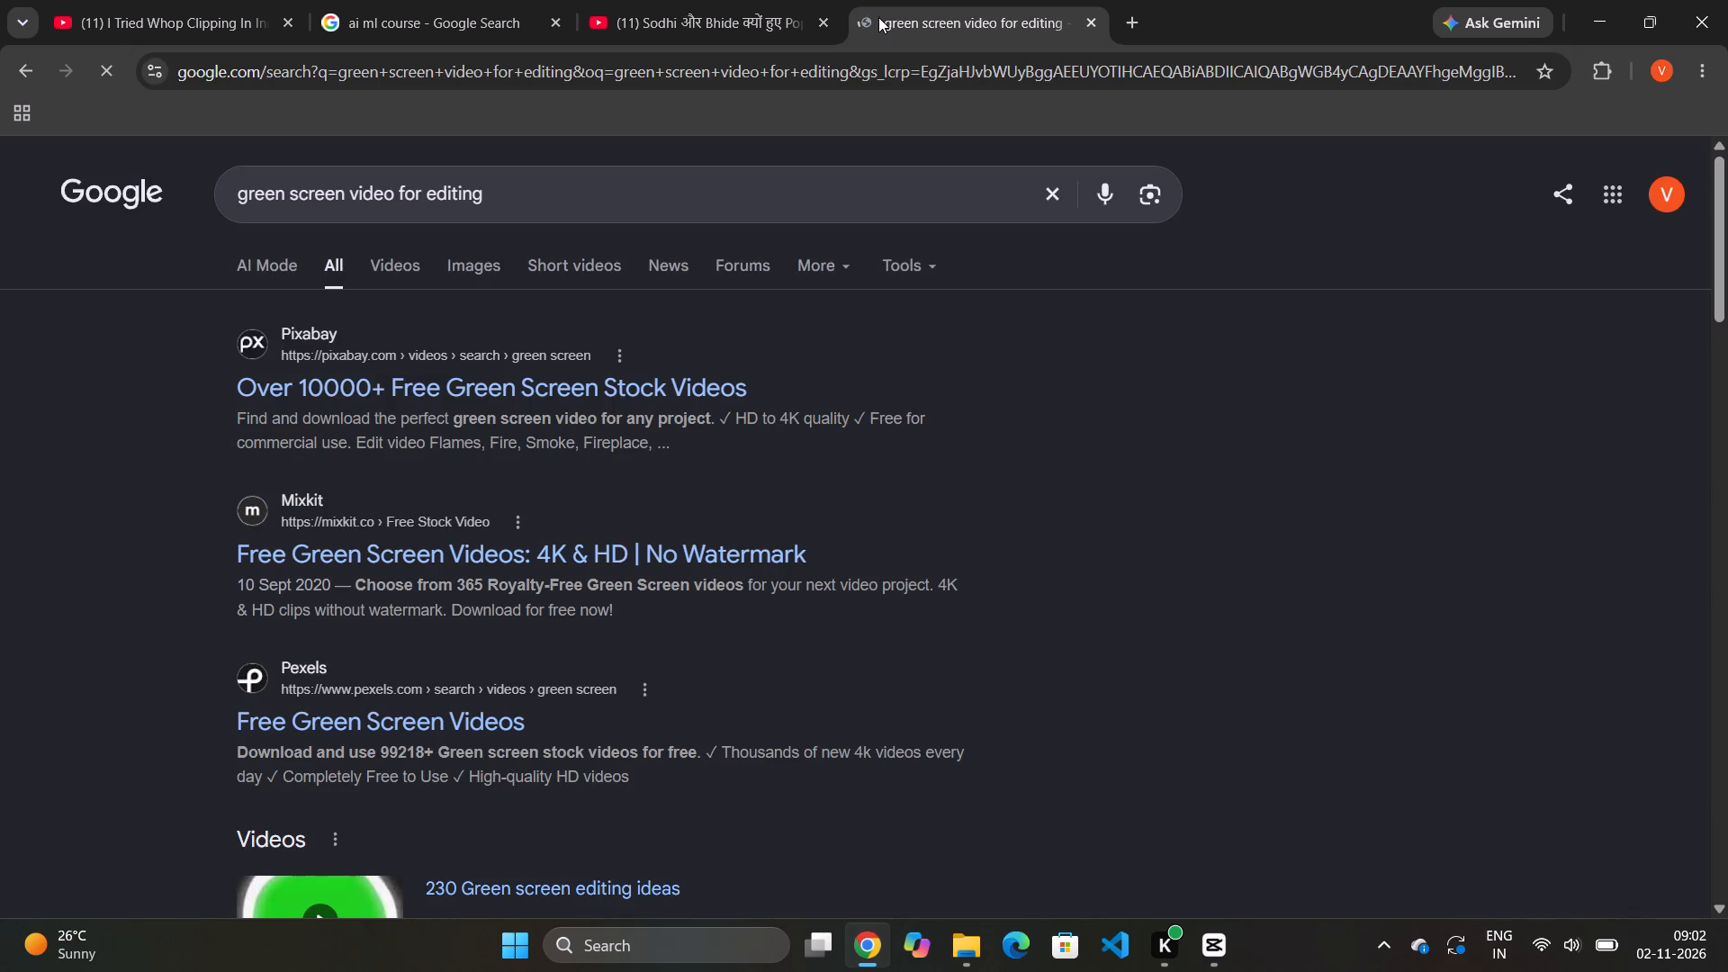
{"action": "left_click", "coordinate": [524, 379]}
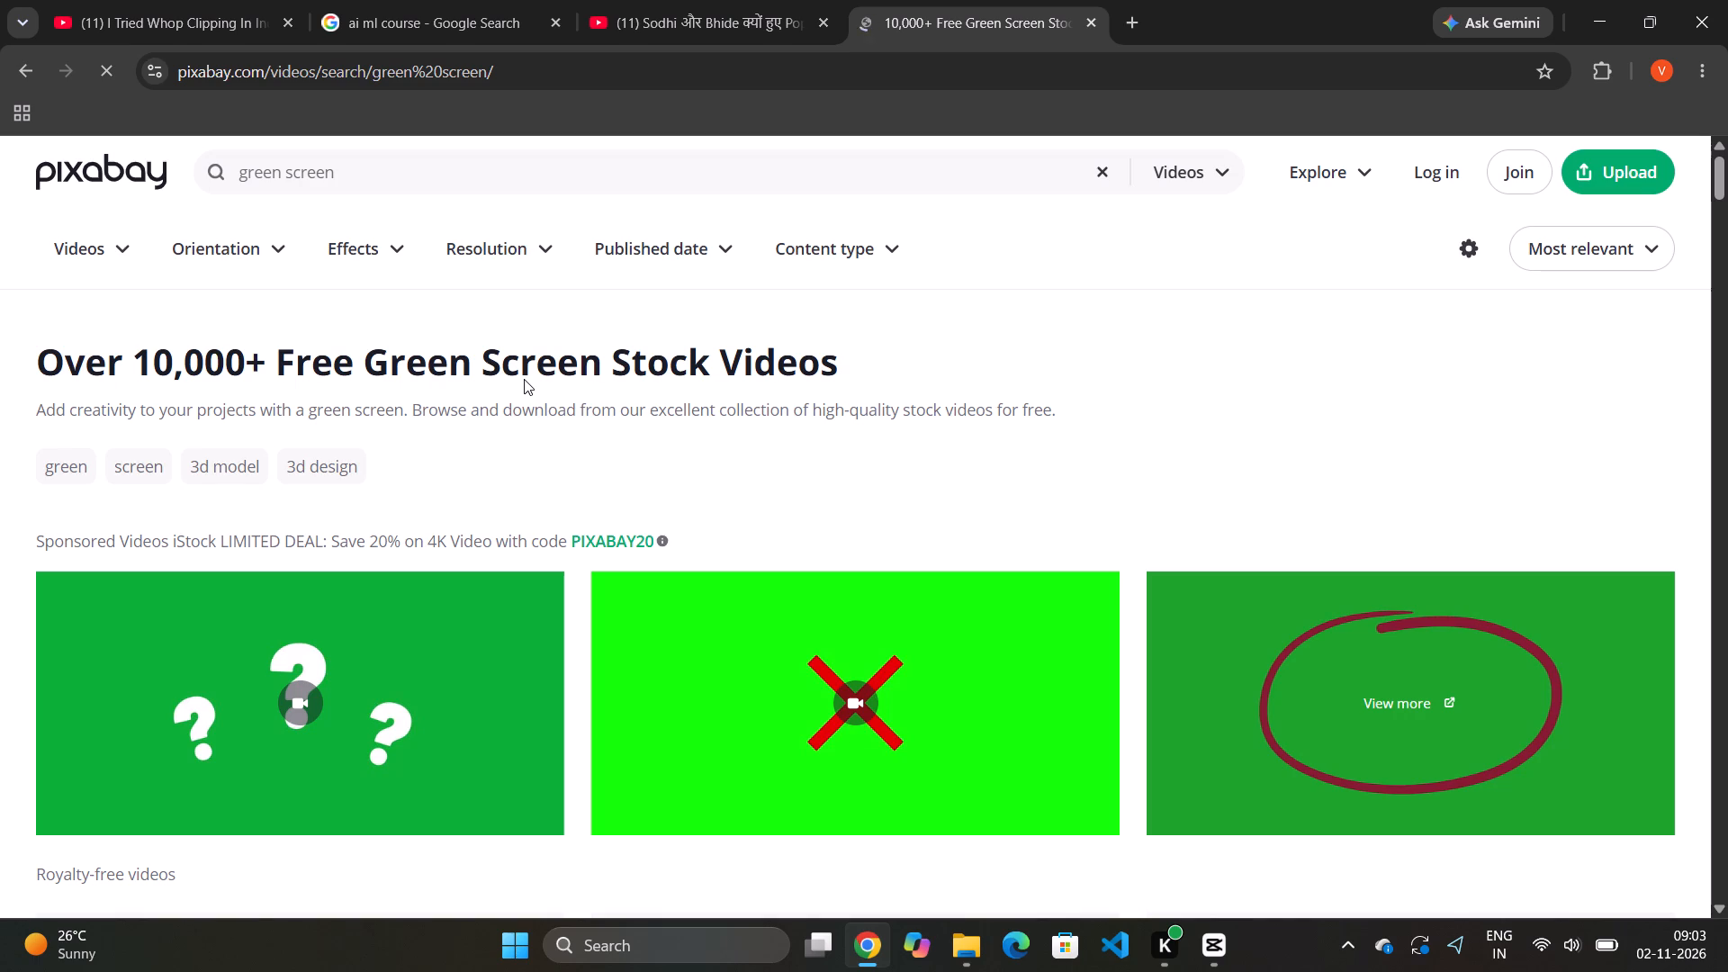
Download the fire green screen video from the Pixabay results and dismiss the thank-you dialog.
{"action": "scroll", "coordinate": [614, 454], "scroll_direction": "down", "scroll_amount": 3}
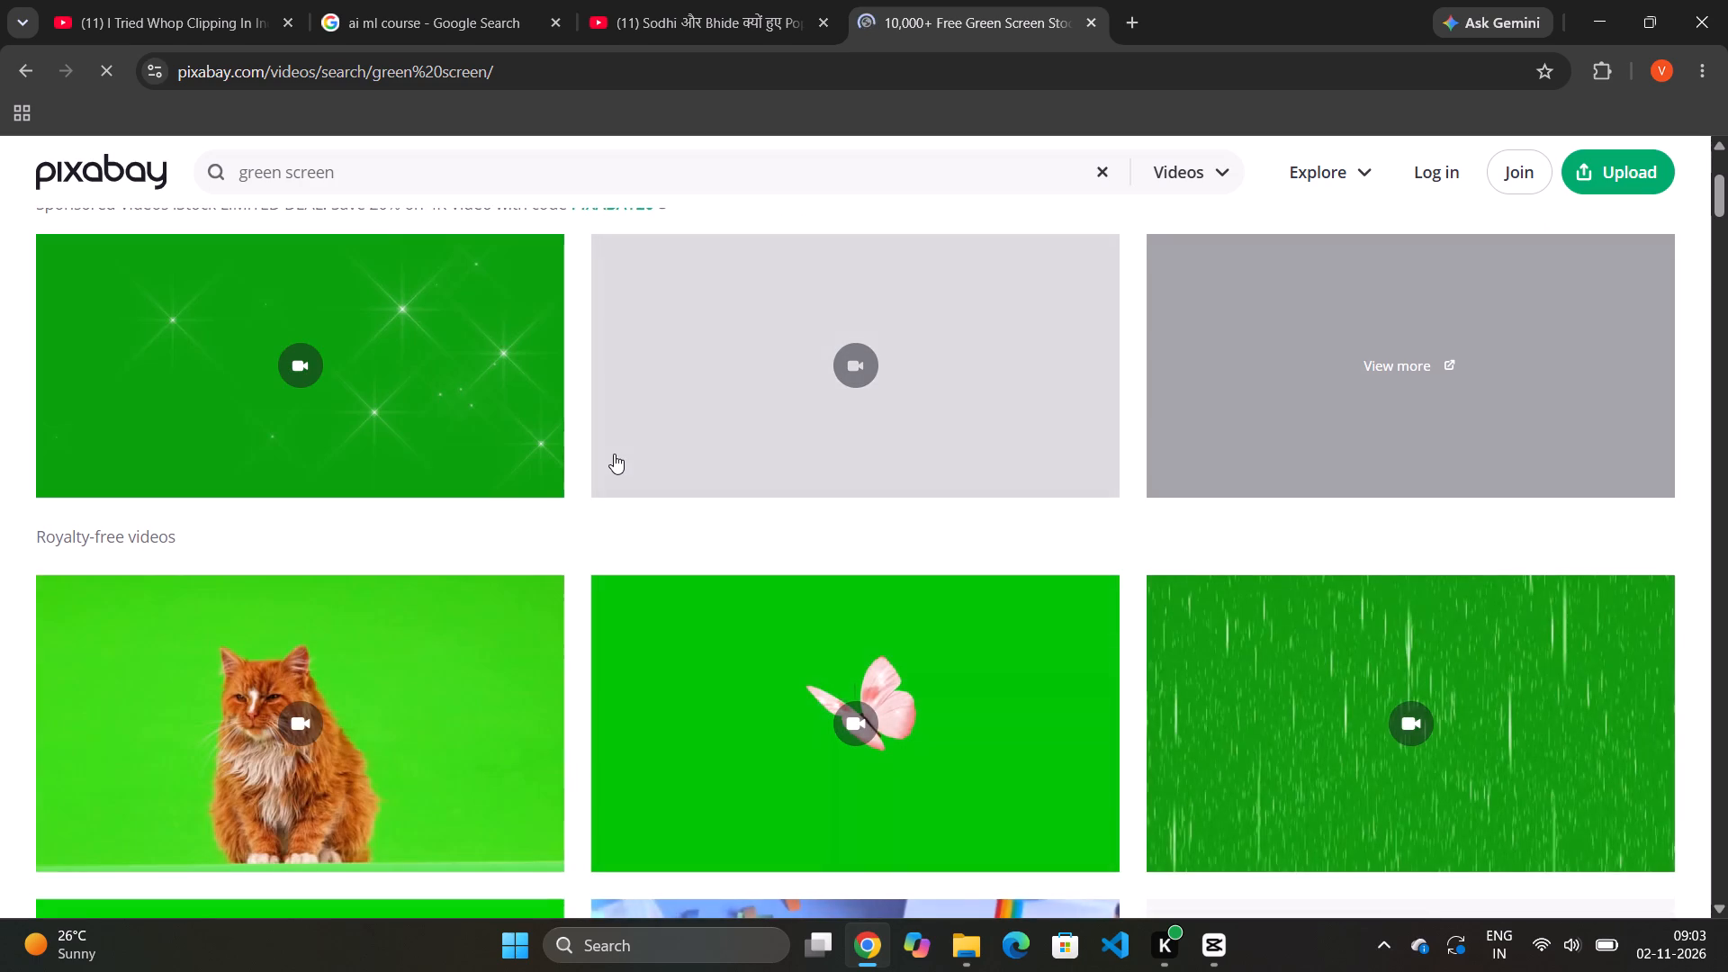
{"action": "scroll", "coordinate": [614, 454], "scroll_direction": "down", "scroll_amount": 4}
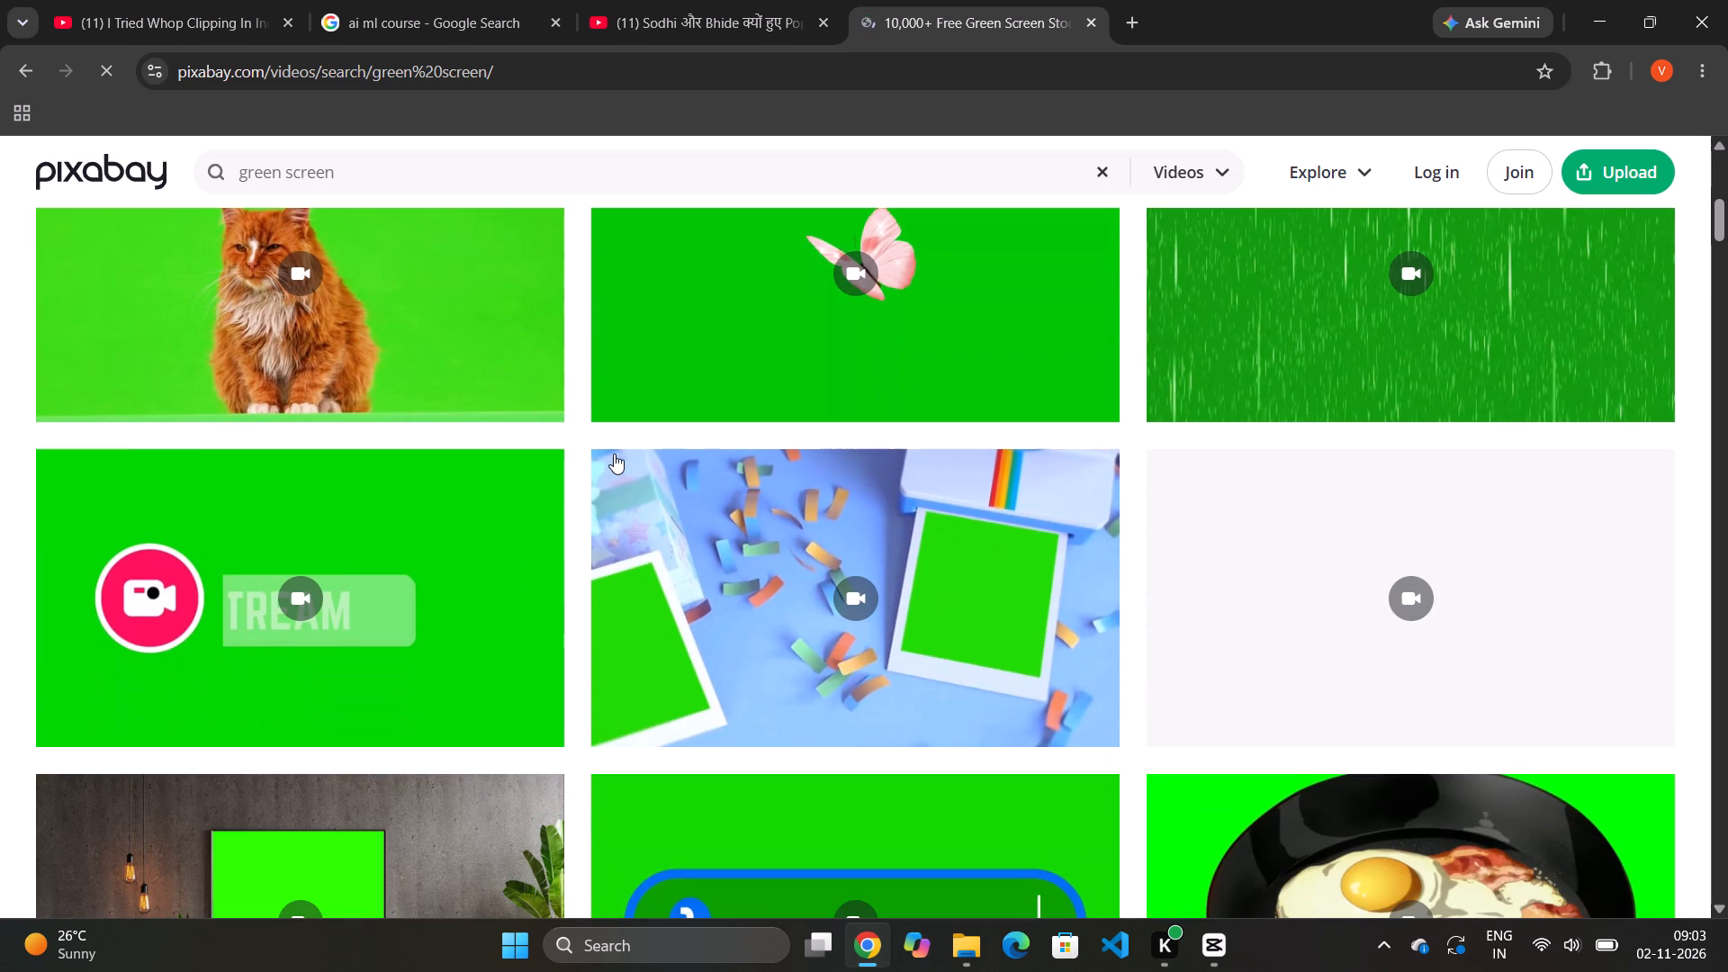
{"action": "scroll", "coordinate": [614, 454], "scroll_direction": "down", "scroll_amount": 1}
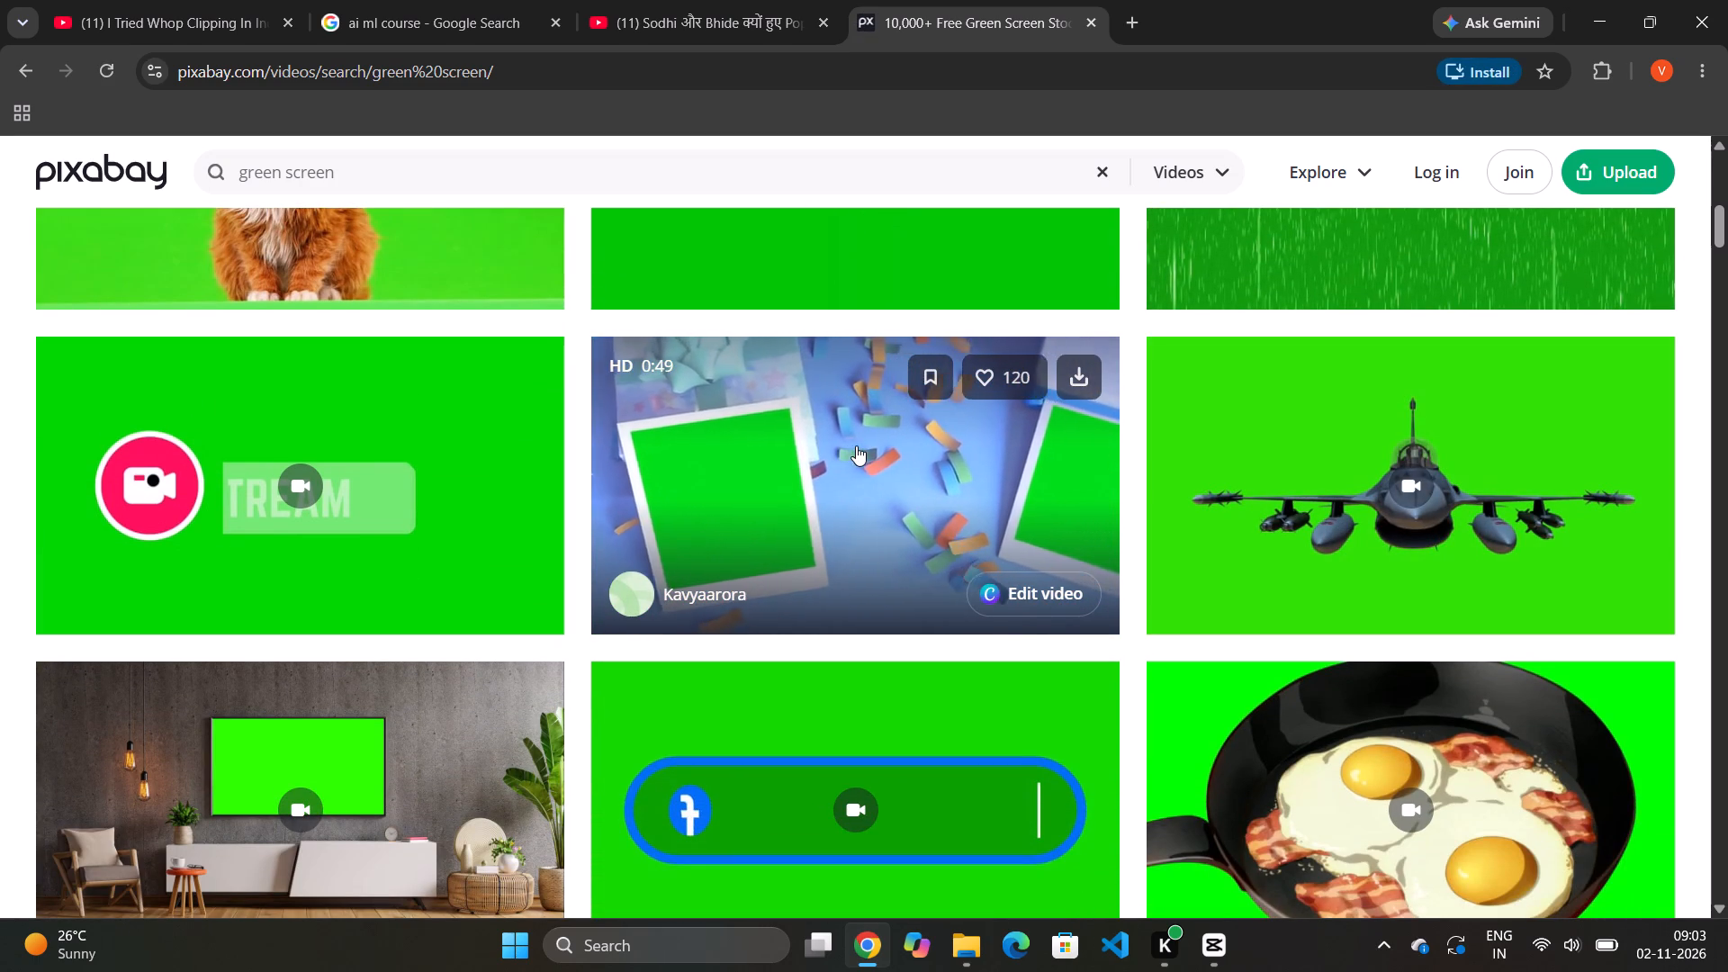
{"action": "scroll", "coordinate": [571, 670], "scroll_direction": "down", "scroll_amount": 2}
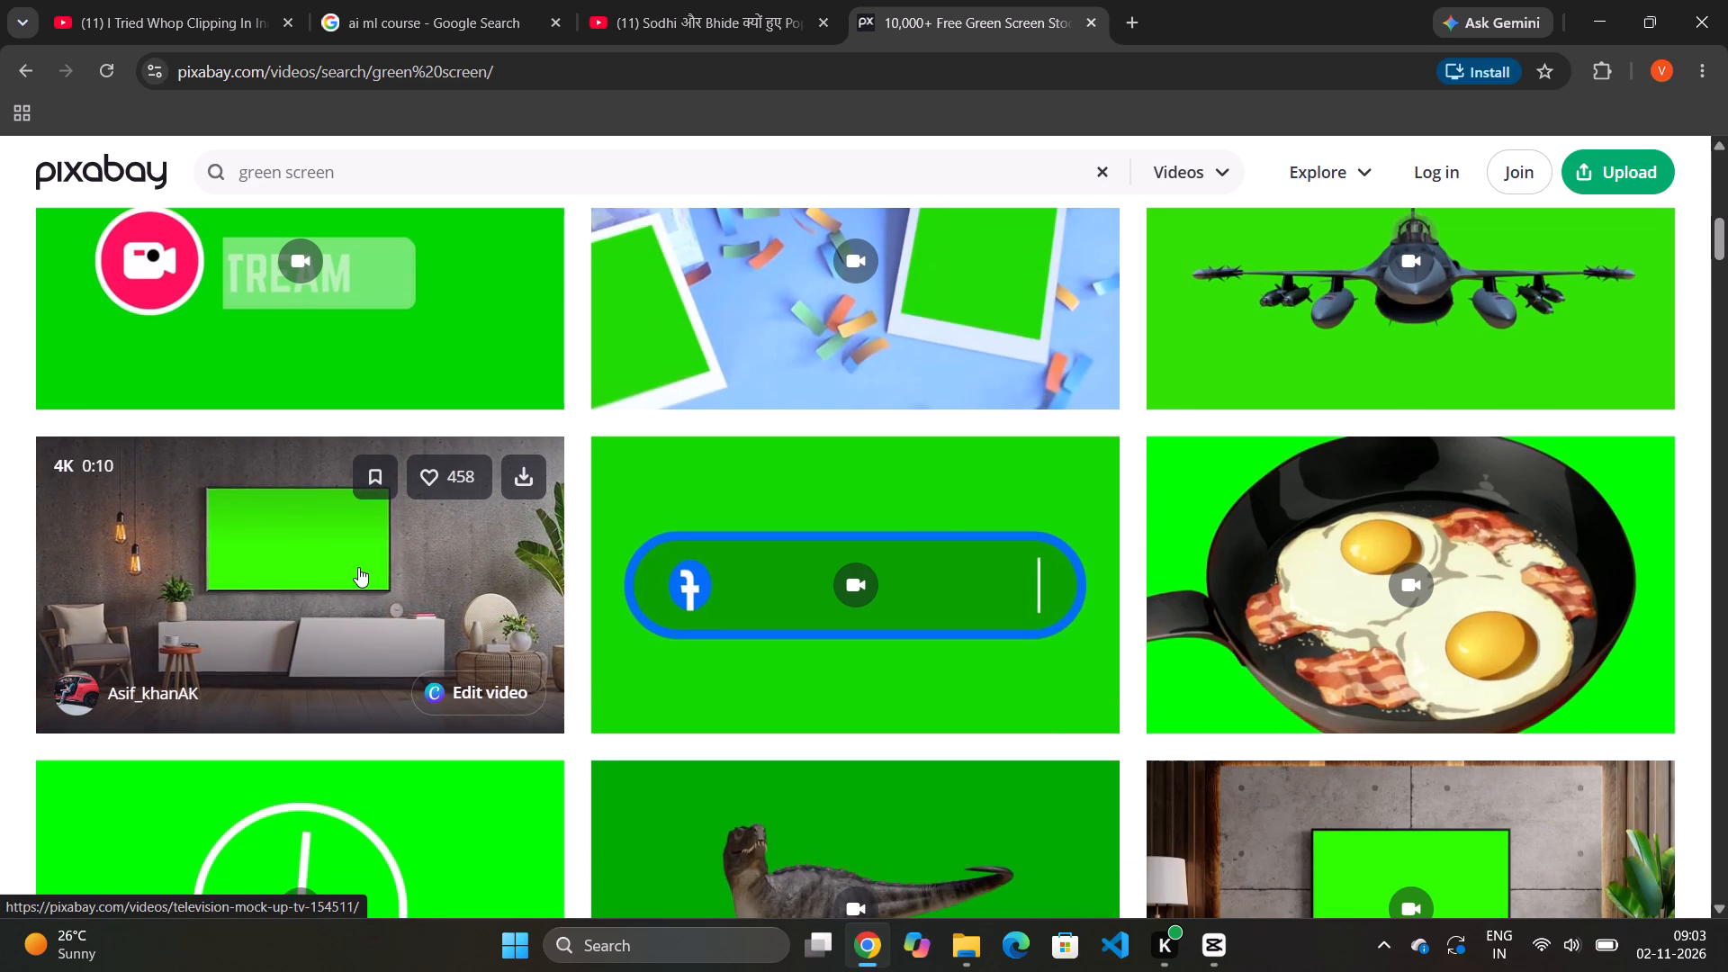
{"action": "scroll", "coordinate": [592, 536], "scroll_direction": "down", "scroll_amount": 8}
{"action": "scroll", "coordinate": [592, 536], "scroll_direction": "up", "scroll_amount": 2}
{"action": "scroll", "coordinate": [592, 536], "scroll_direction": "down", "scroll_amount": 4}
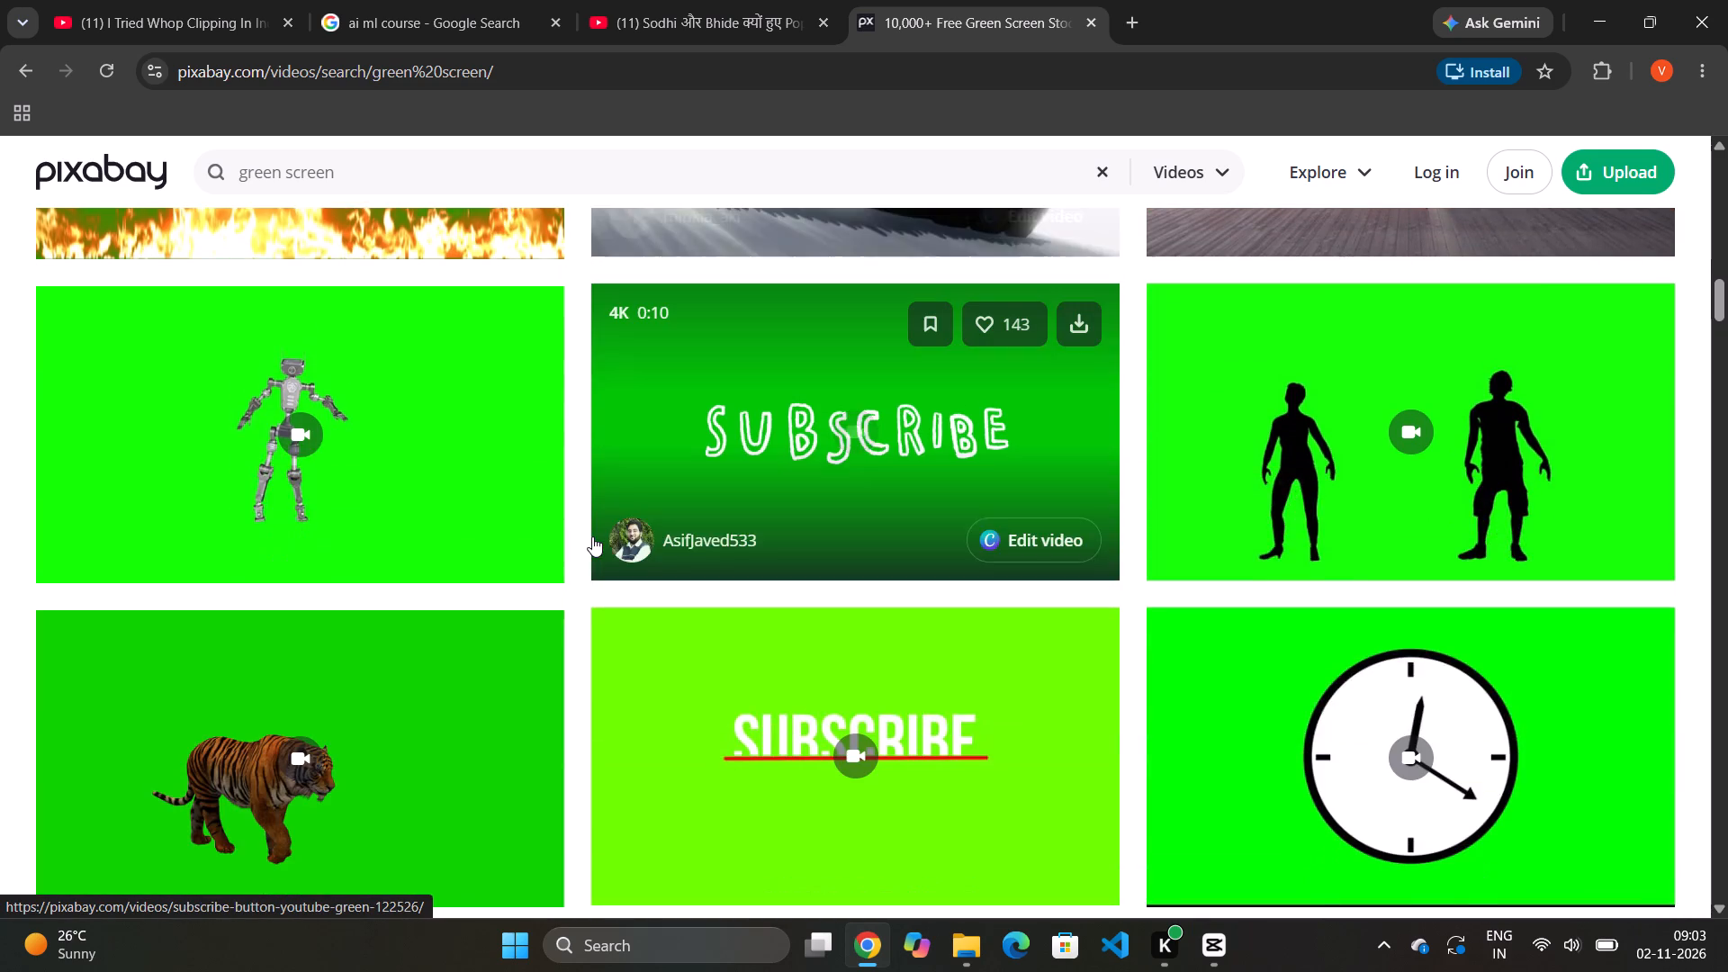
{"action": "scroll", "coordinate": [592, 536], "scroll_direction": "up", "scroll_amount": 1}
{"action": "scroll", "coordinate": [592, 536], "scroll_direction": "down", "scroll_amount": 2}
{"action": "scroll", "coordinate": [592, 536], "scroll_direction": "up", "scroll_amount": 6}
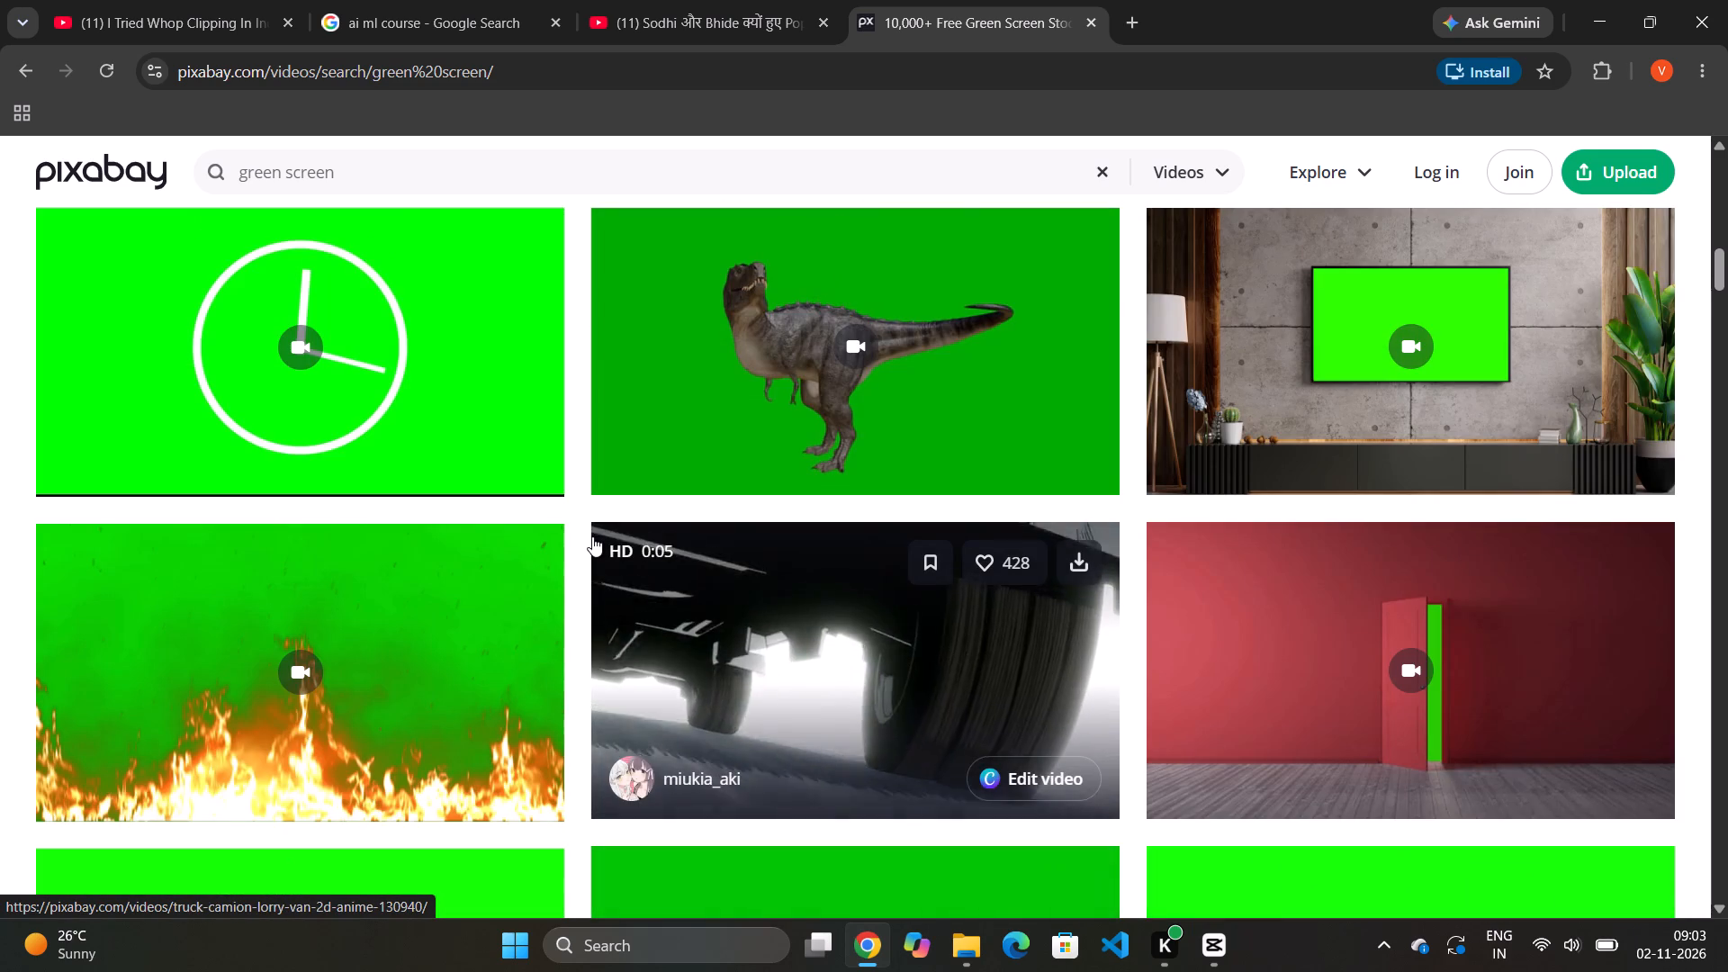
{"action": "scroll", "coordinate": [592, 536], "scroll_direction": "up", "scroll_amount": 1}
{"action": "right_click", "coordinate": [369, 768]}
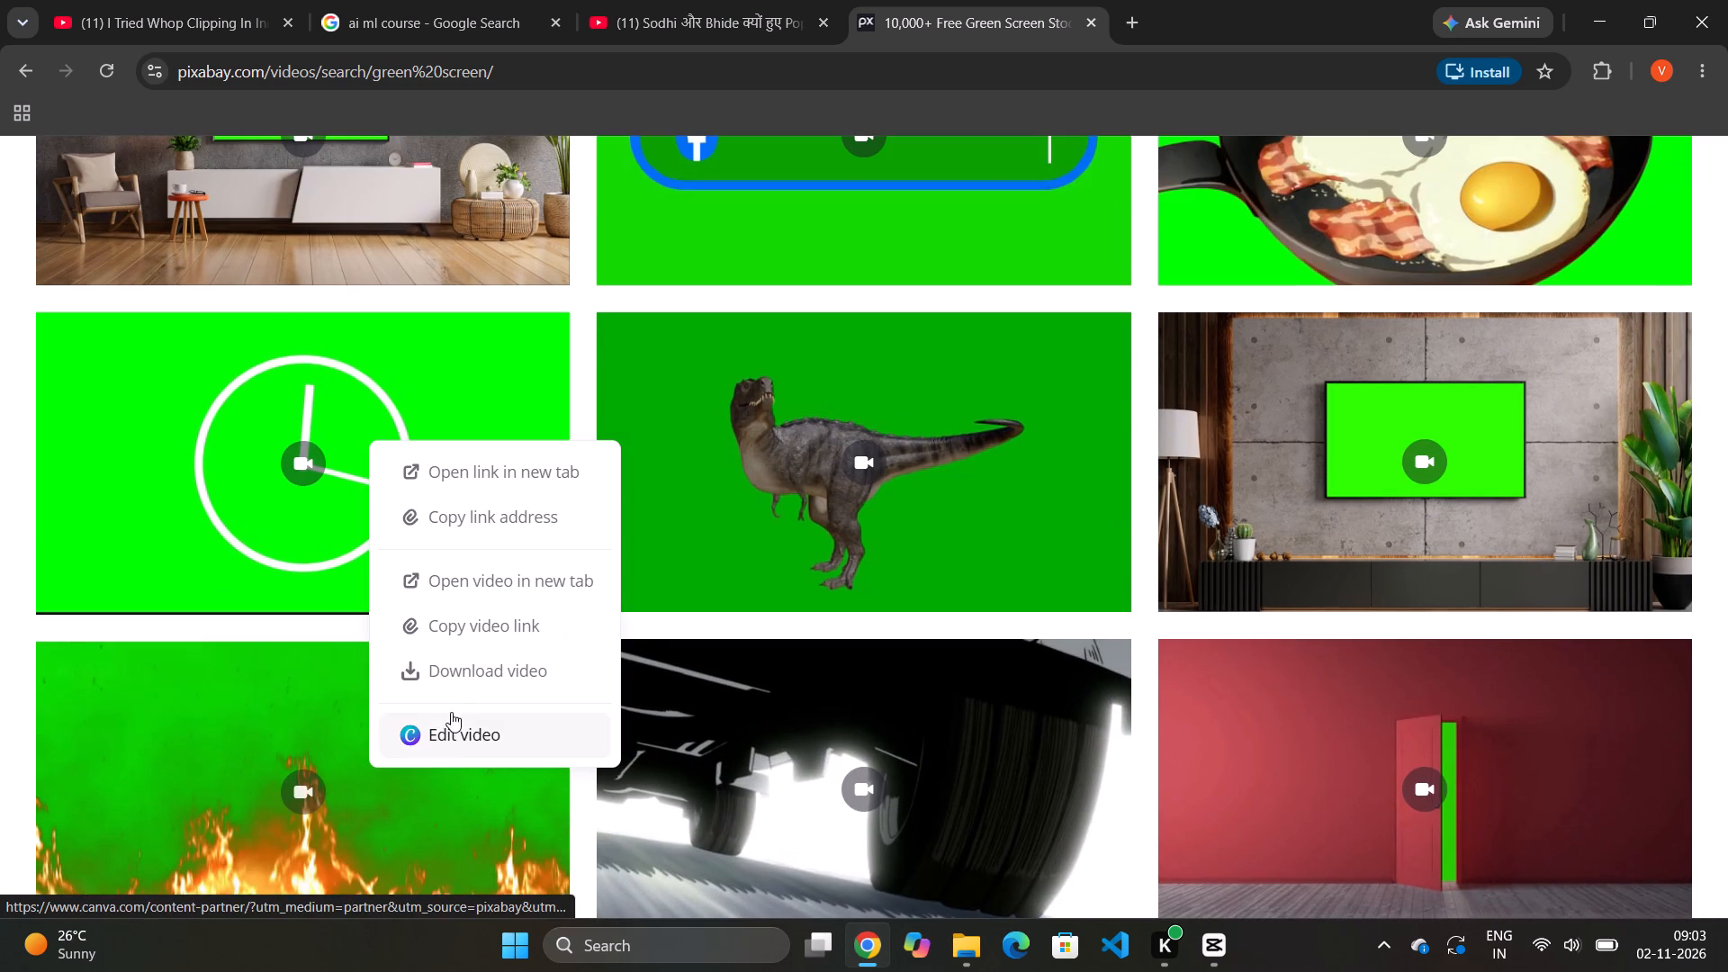
{"action": "left_click", "coordinate": [469, 683]}
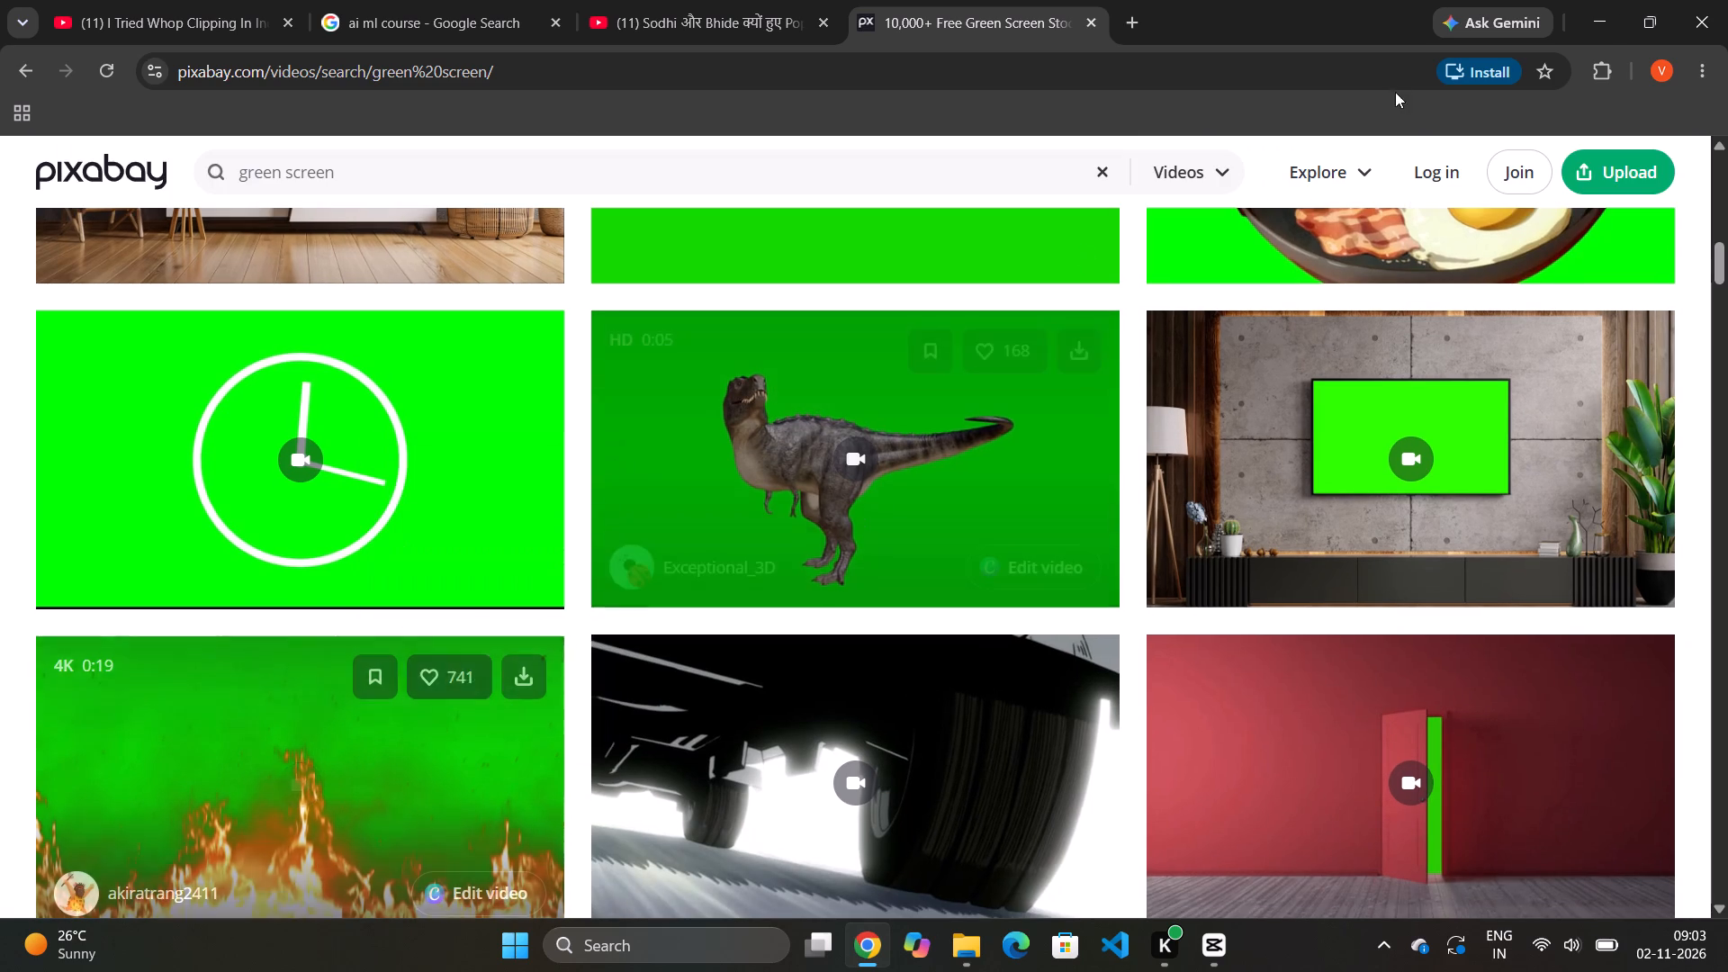
{"action": "left_click", "coordinate": [532, 673]}
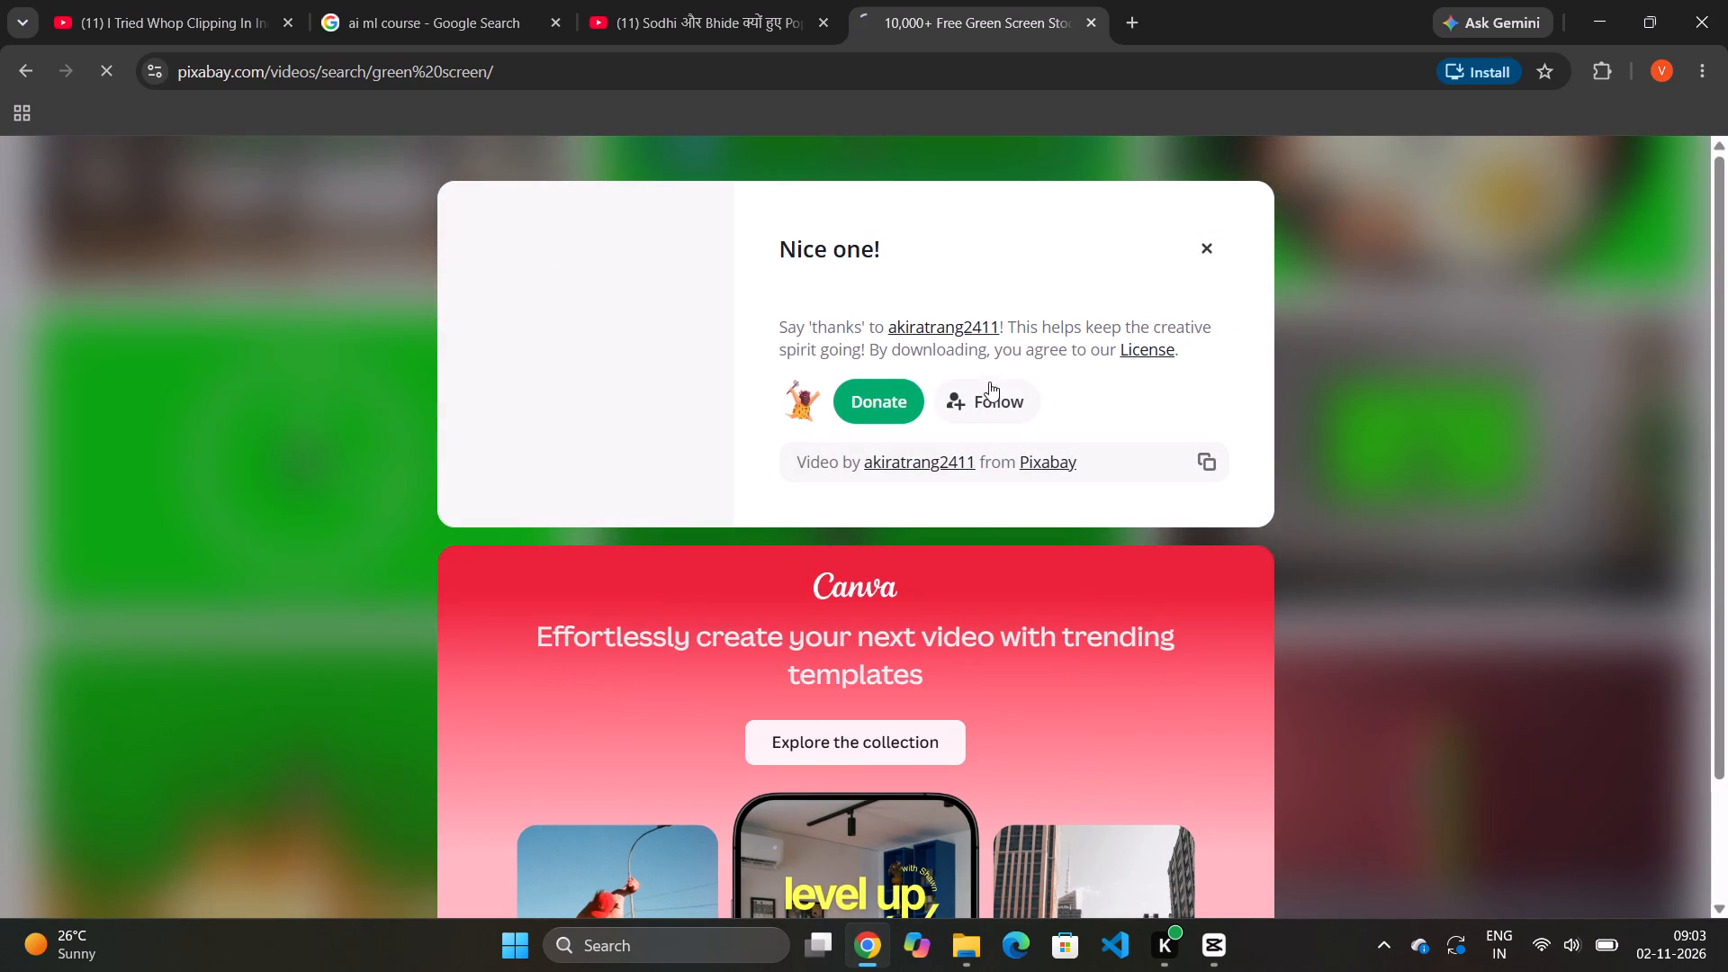
{"action": "left_click", "coordinate": [1205, 229]}
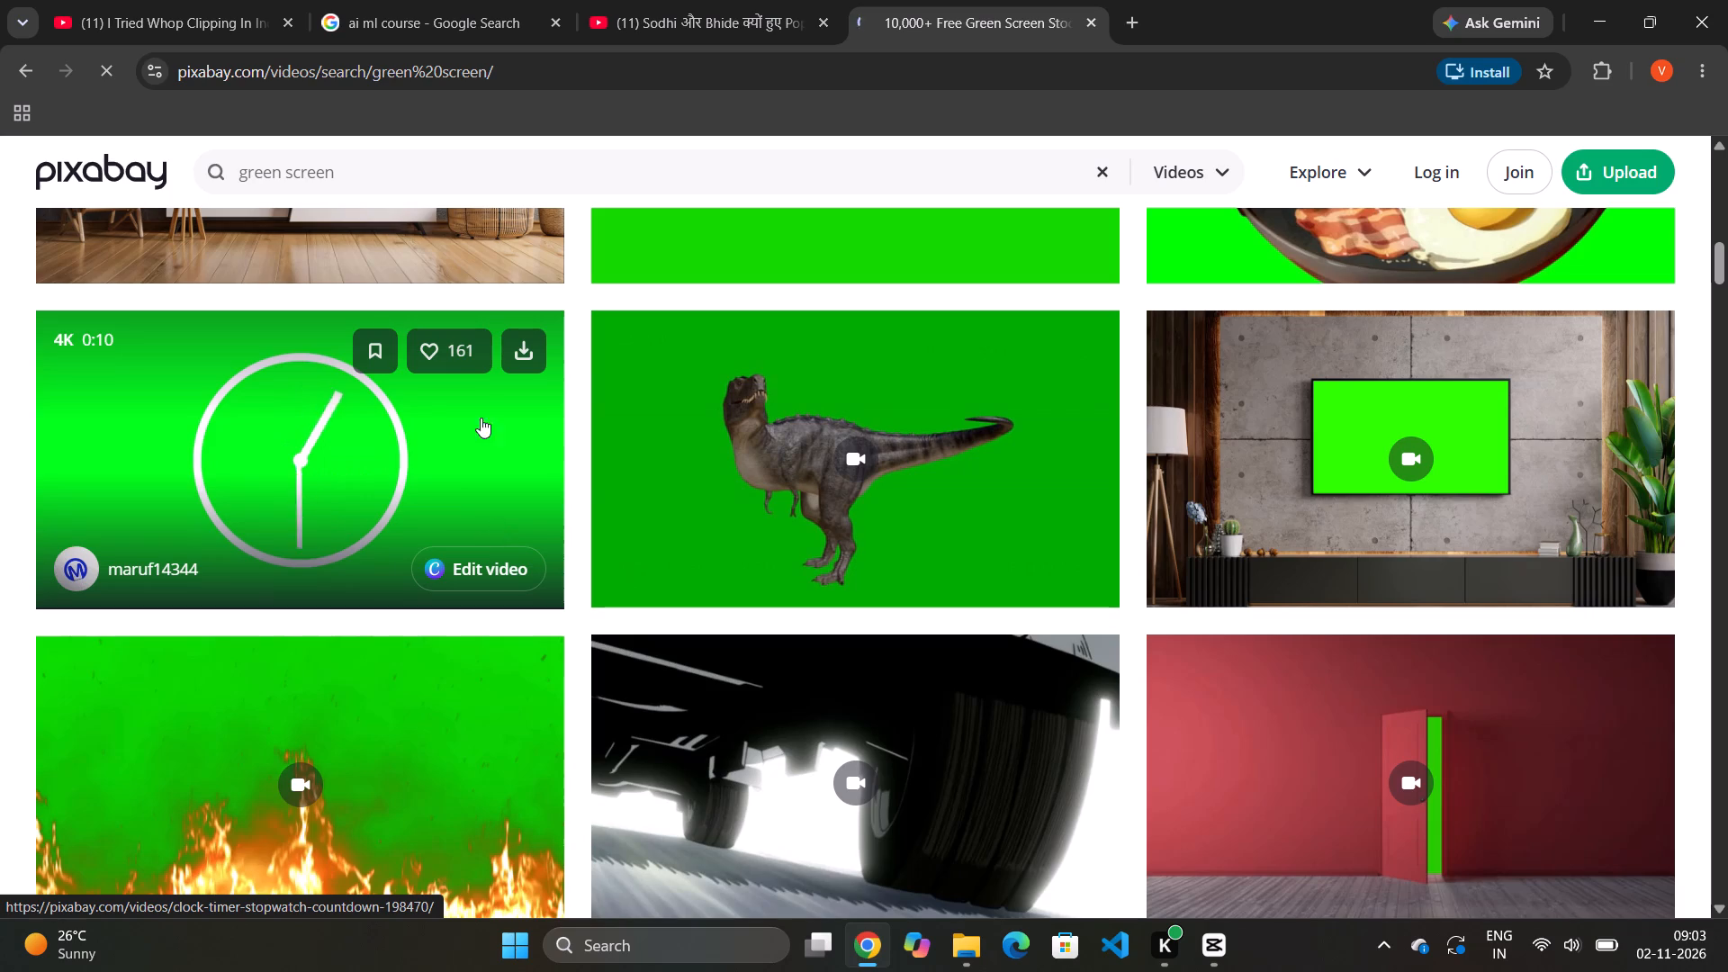
Download the white clock green screen video located above the fire clip.
{"action": "left_click", "coordinate": [536, 349]}
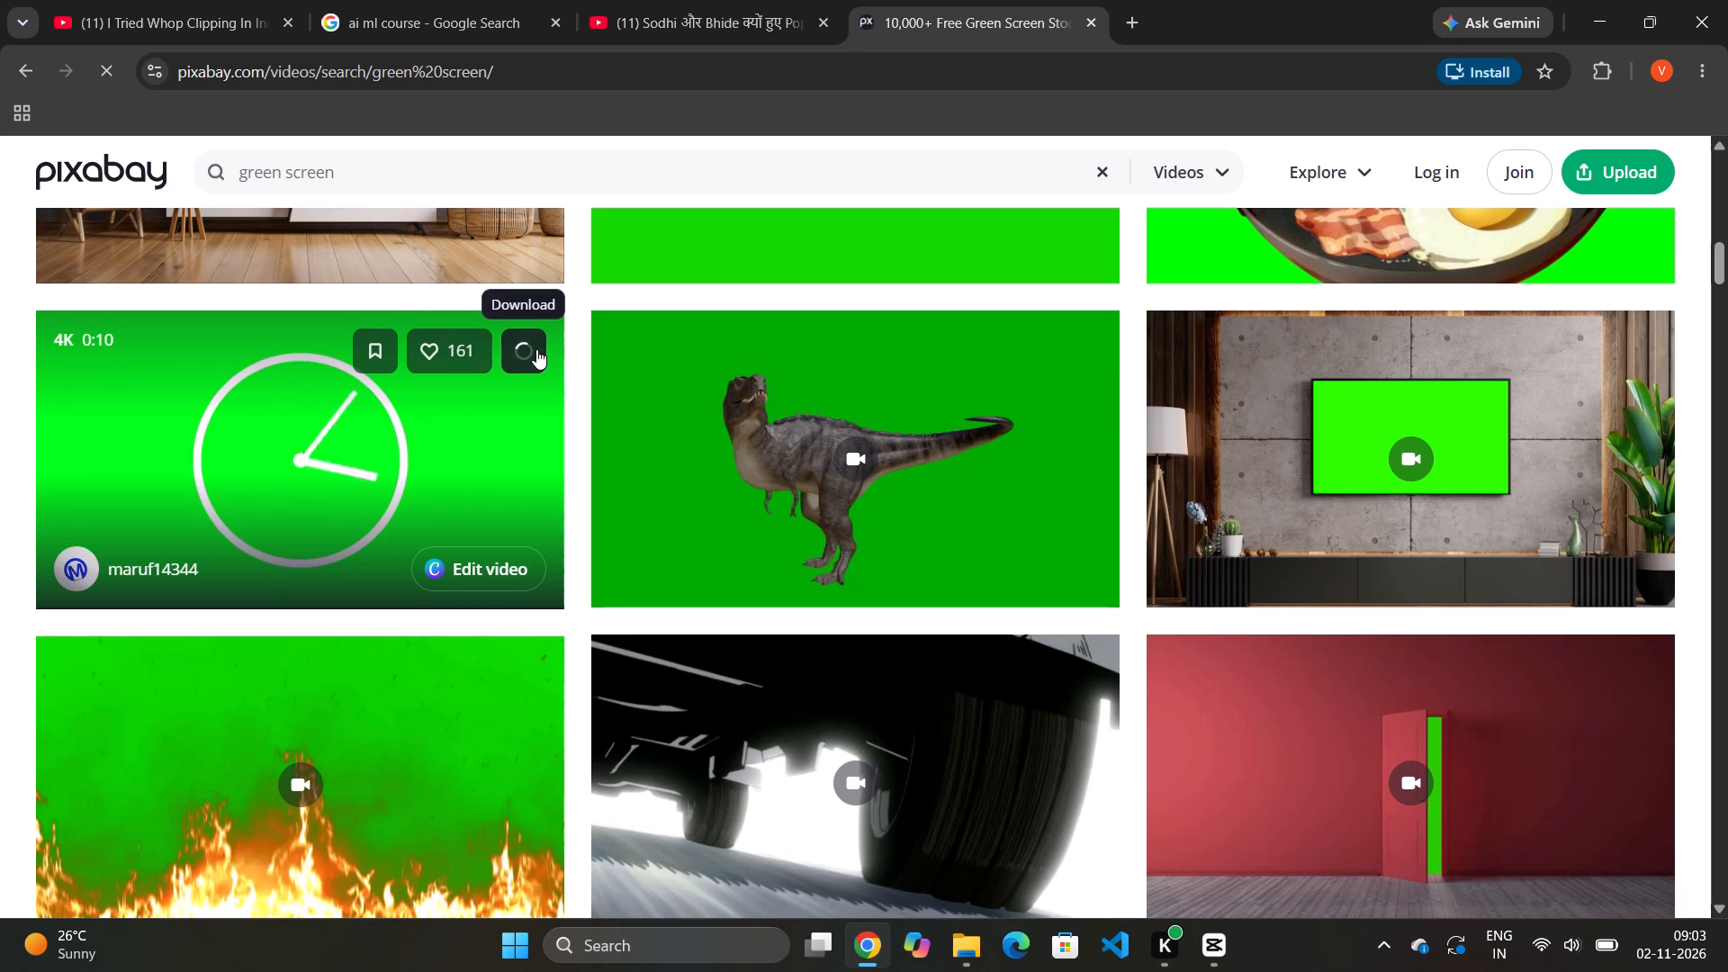
Check the download history and open the downloaded clock and fire videos for a preview.
{"action": "left_click", "coordinate": [1607, 83]}
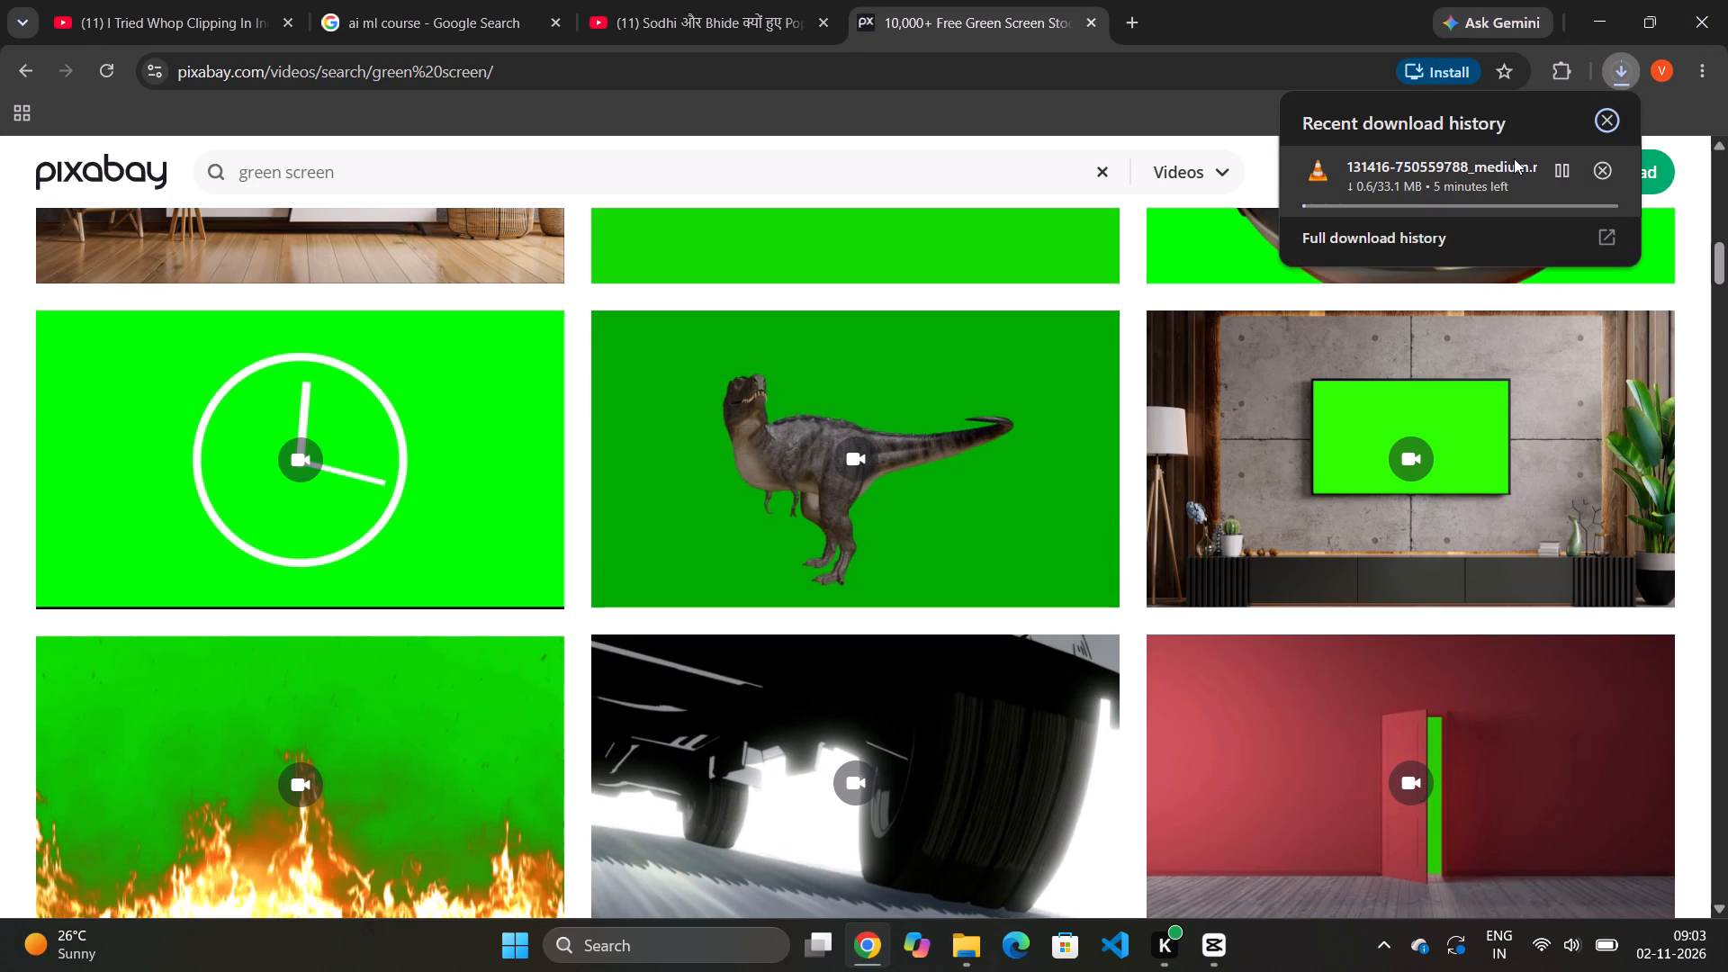
{"action": "key", "text": "ctrl+j"}
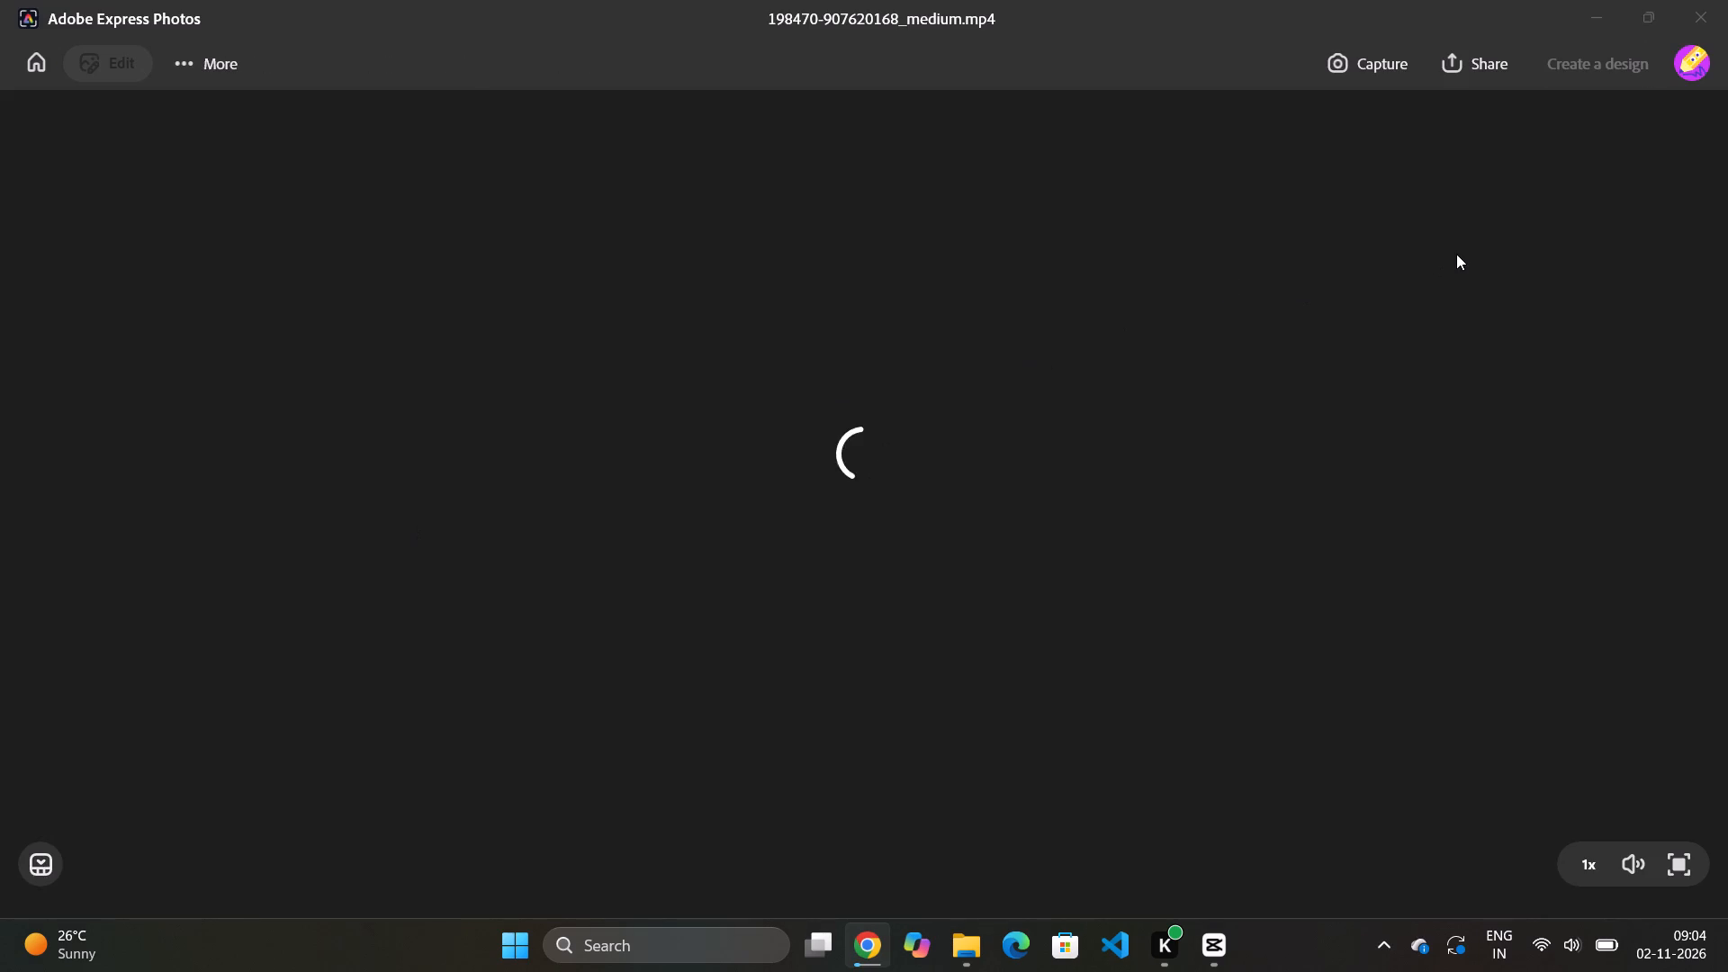
{"action": "left_click", "coordinate": [1727, 0]}
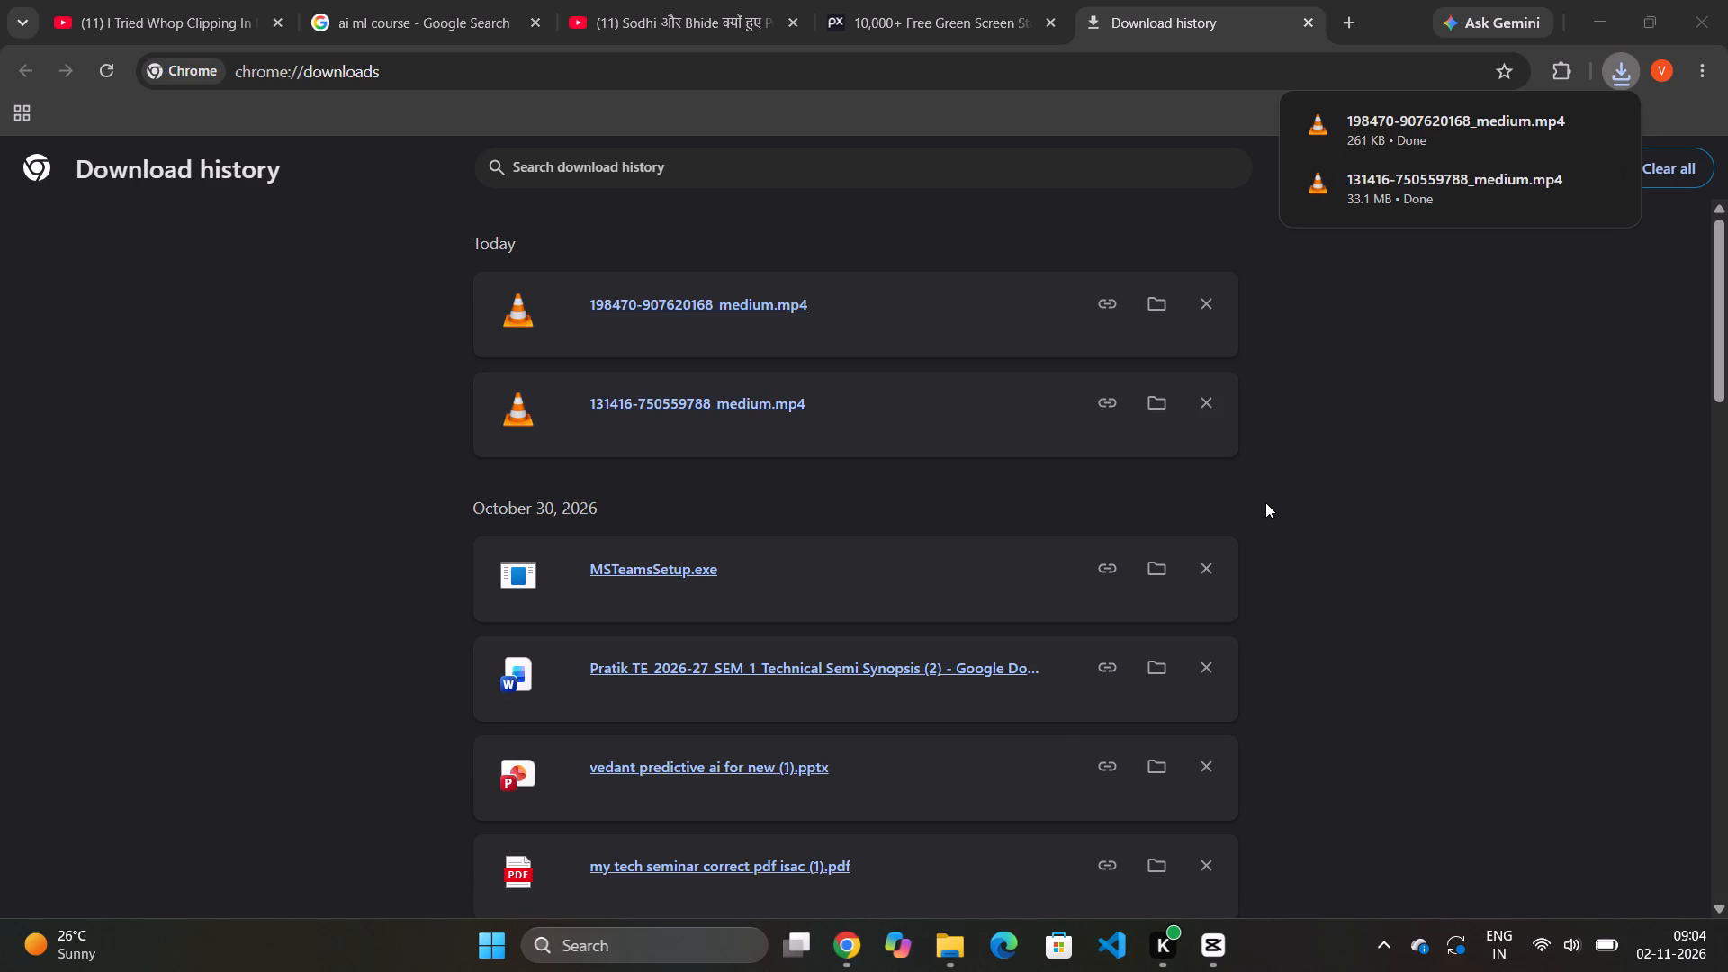
{"action": "key", "text": "Escape"}
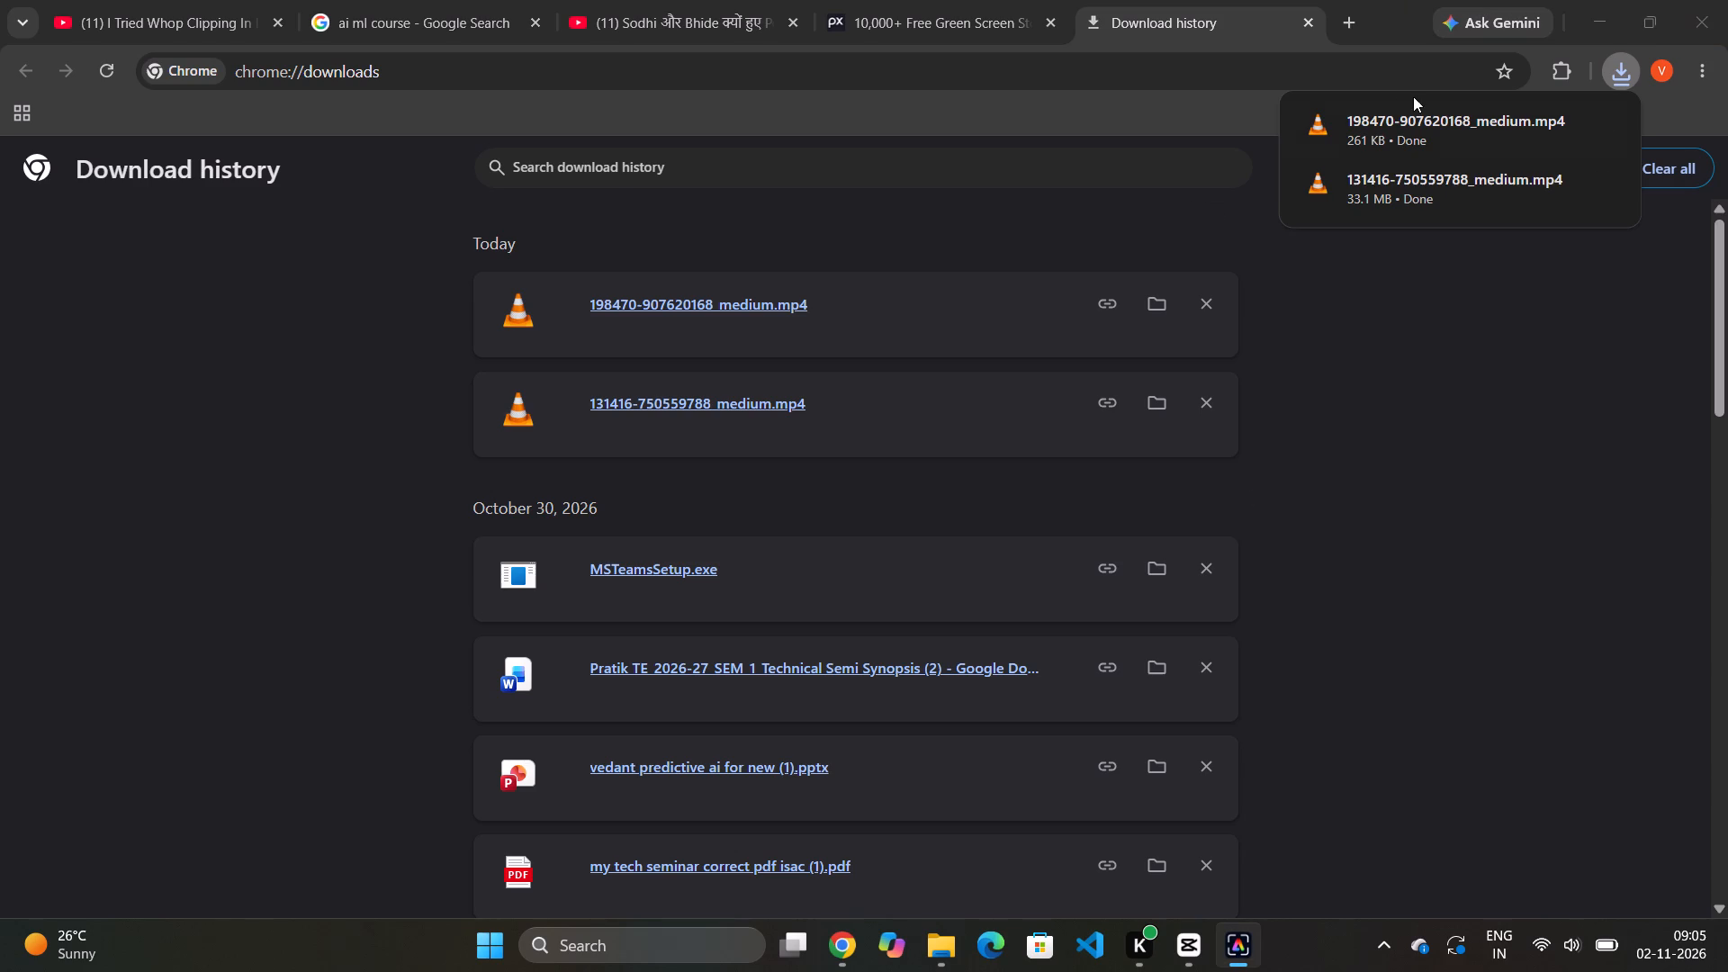
{"action": "double_click", "coordinate": [1437, 134]}
{"action": "double_click", "coordinate": [1442, 191]}
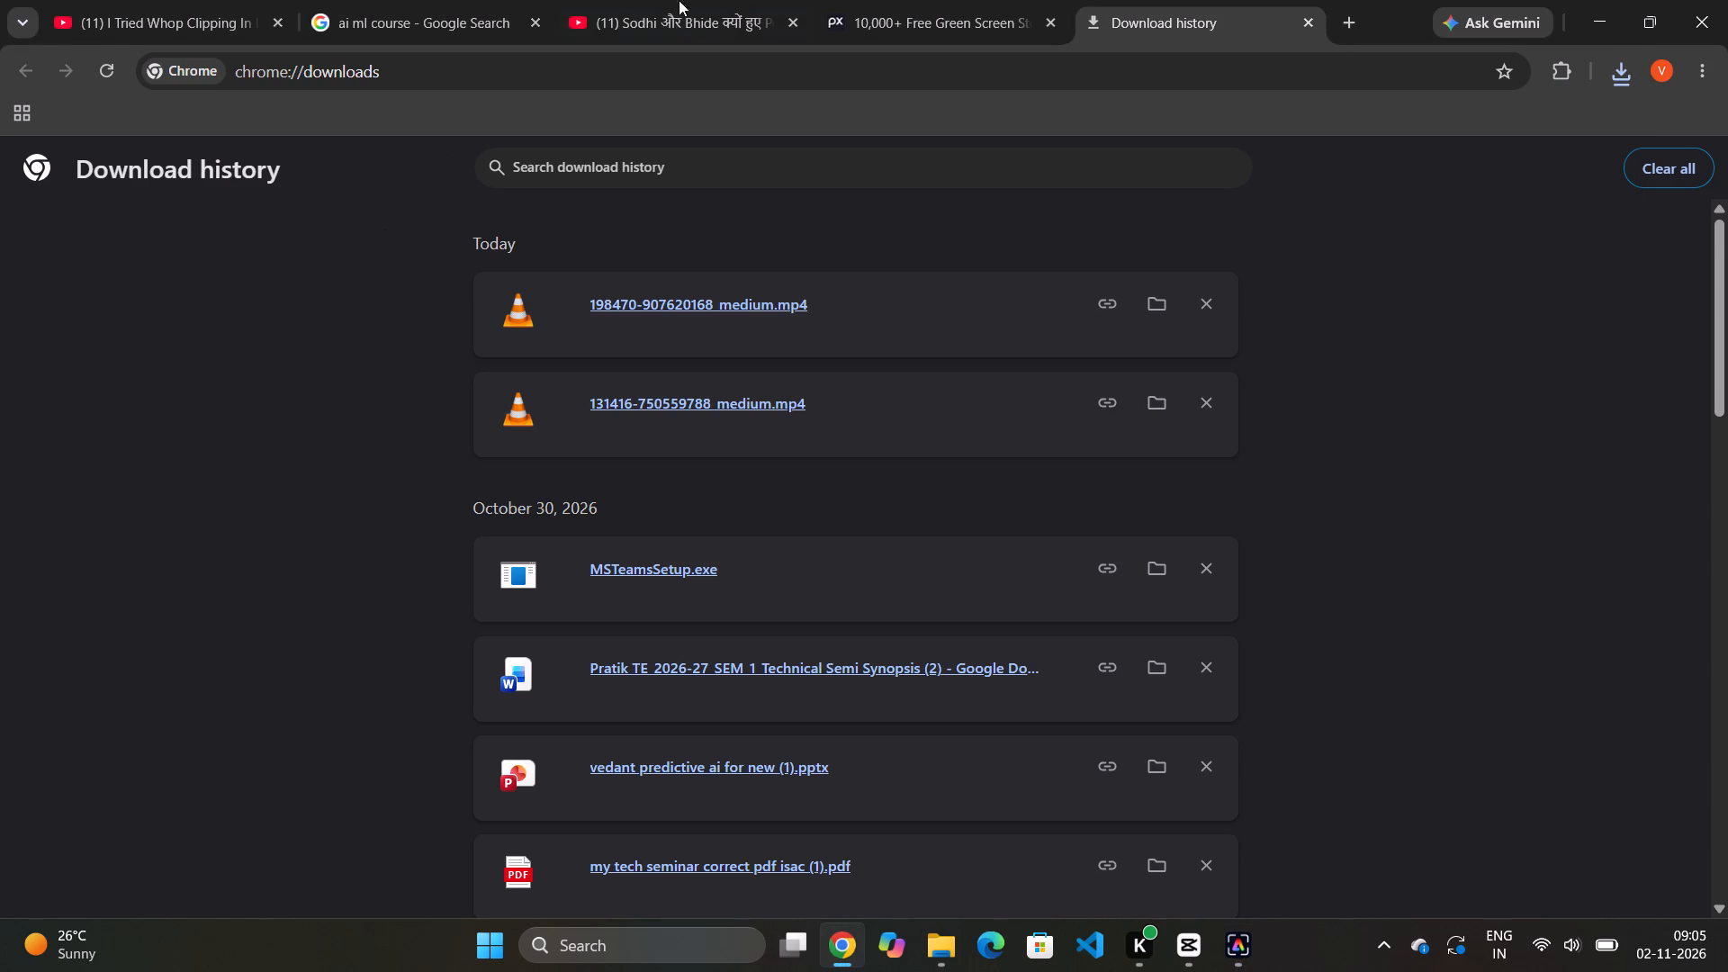
Return to the Pixabay green screen results and dismiss the clock video's thank-you dialog.
{"action": "left_click", "coordinate": [885, 0]}
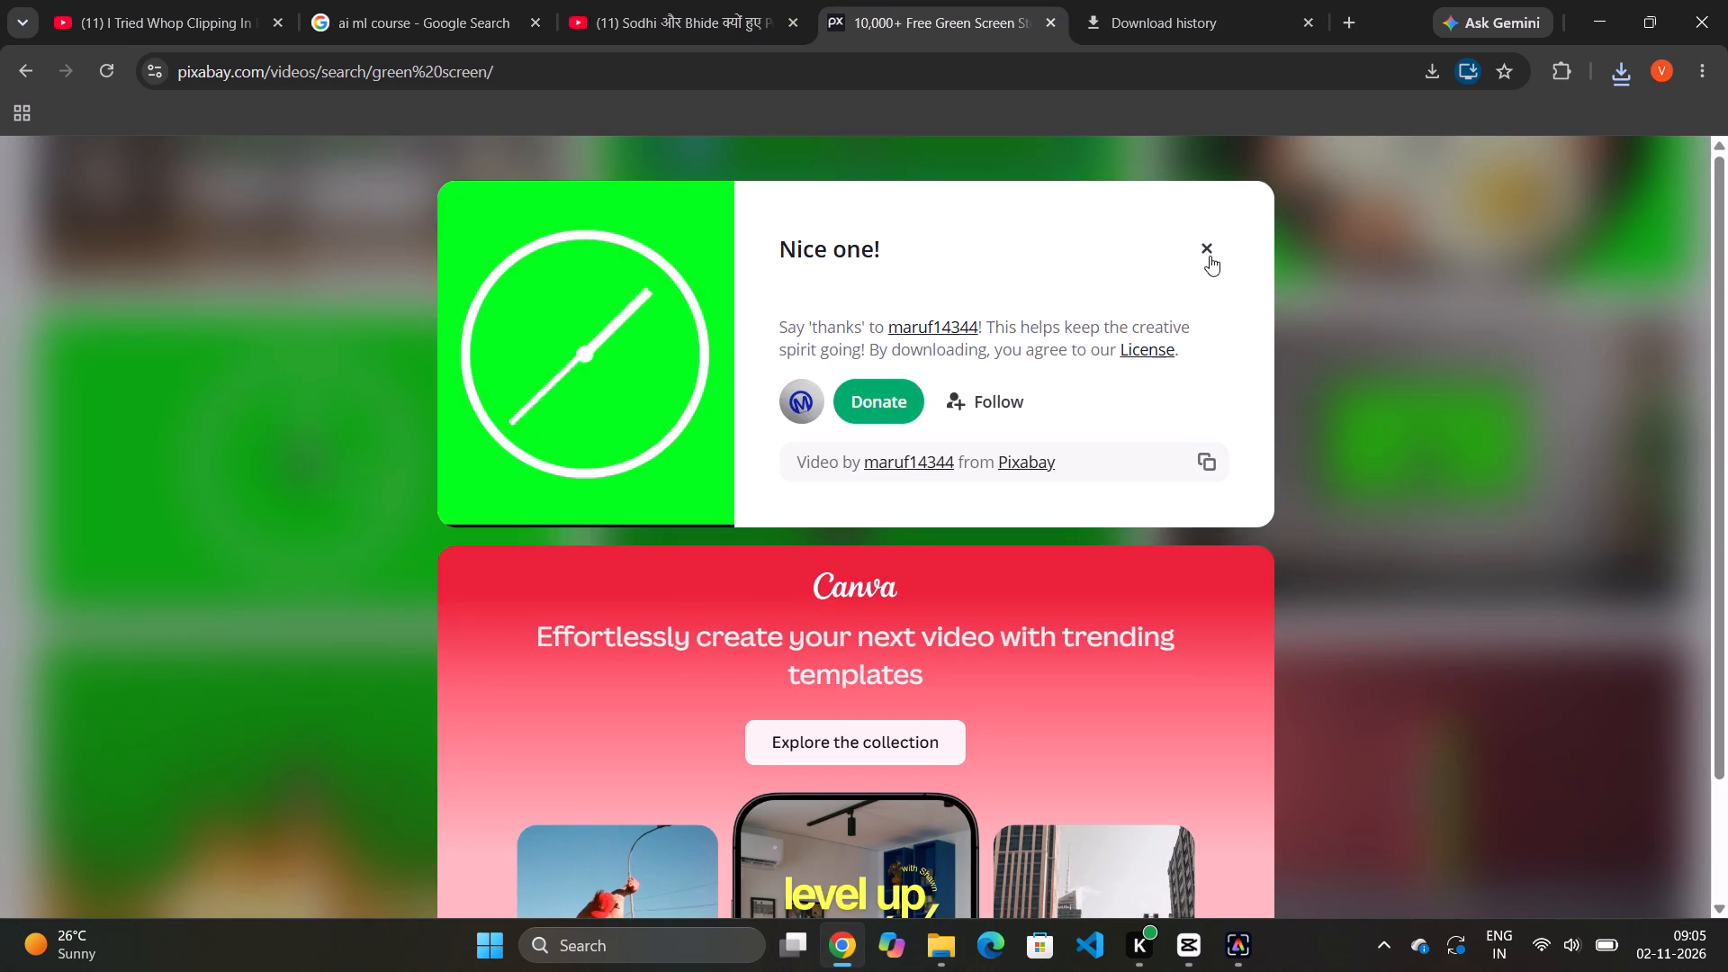
{"action": "left_click", "coordinate": [1210, 256]}
{"action": "scroll", "coordinate": [351, 507], "scroll_direction": "up", "scroll_amount": 4}
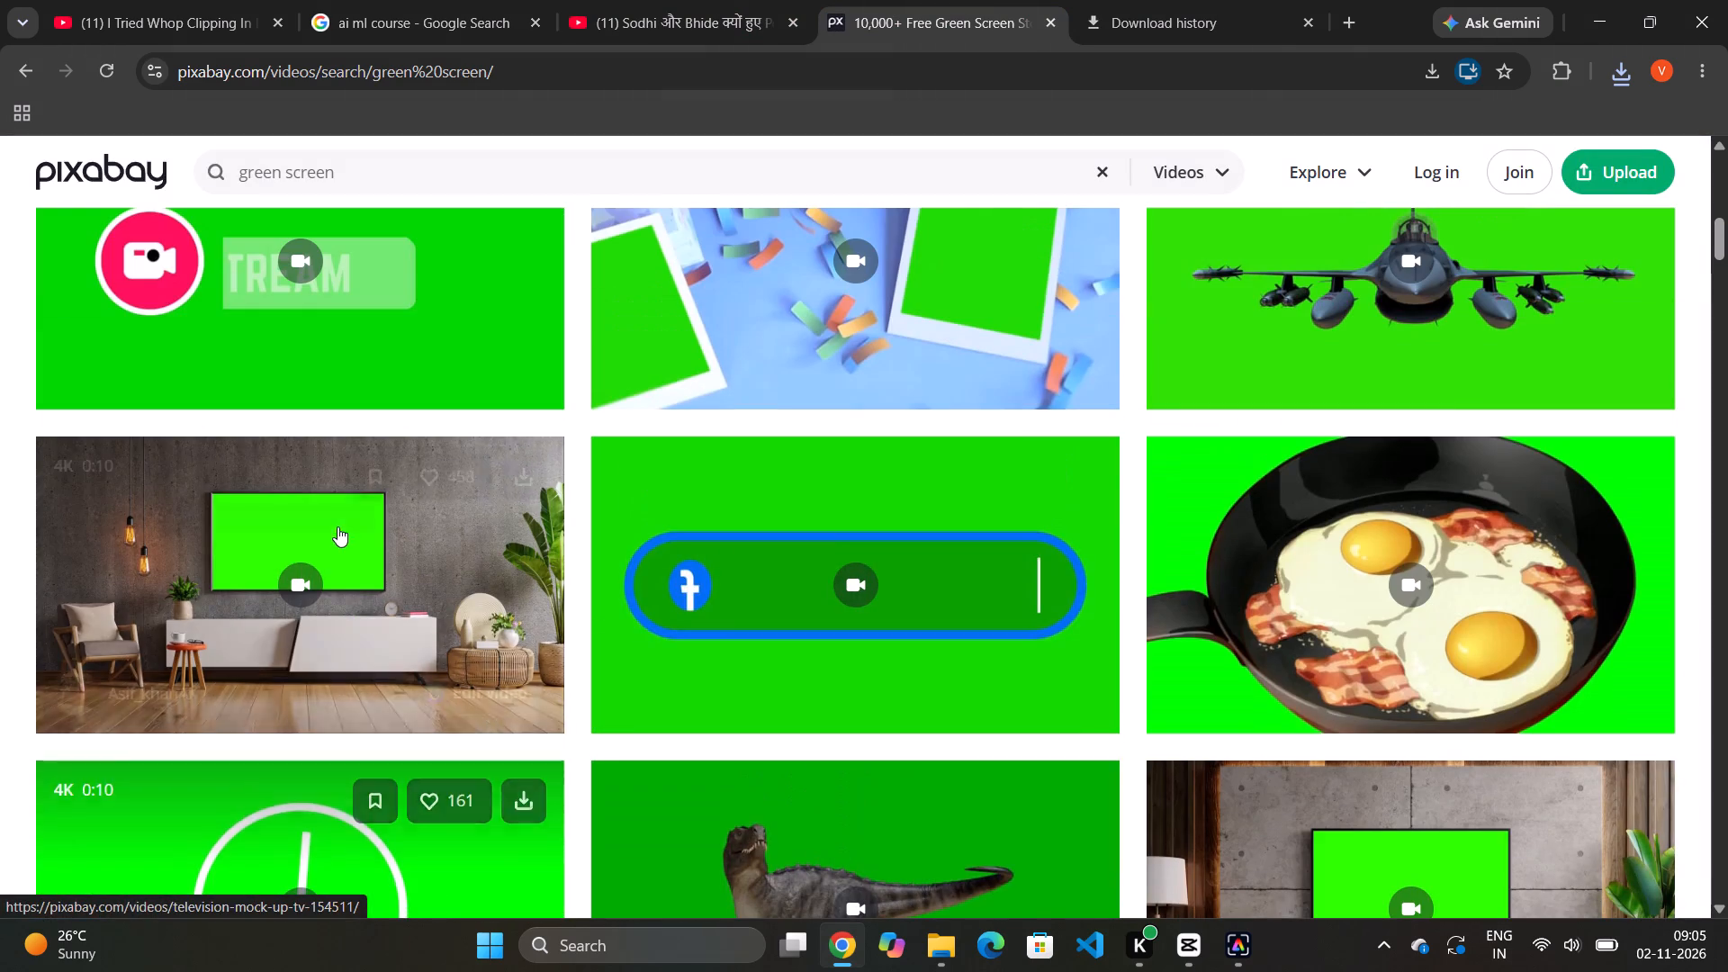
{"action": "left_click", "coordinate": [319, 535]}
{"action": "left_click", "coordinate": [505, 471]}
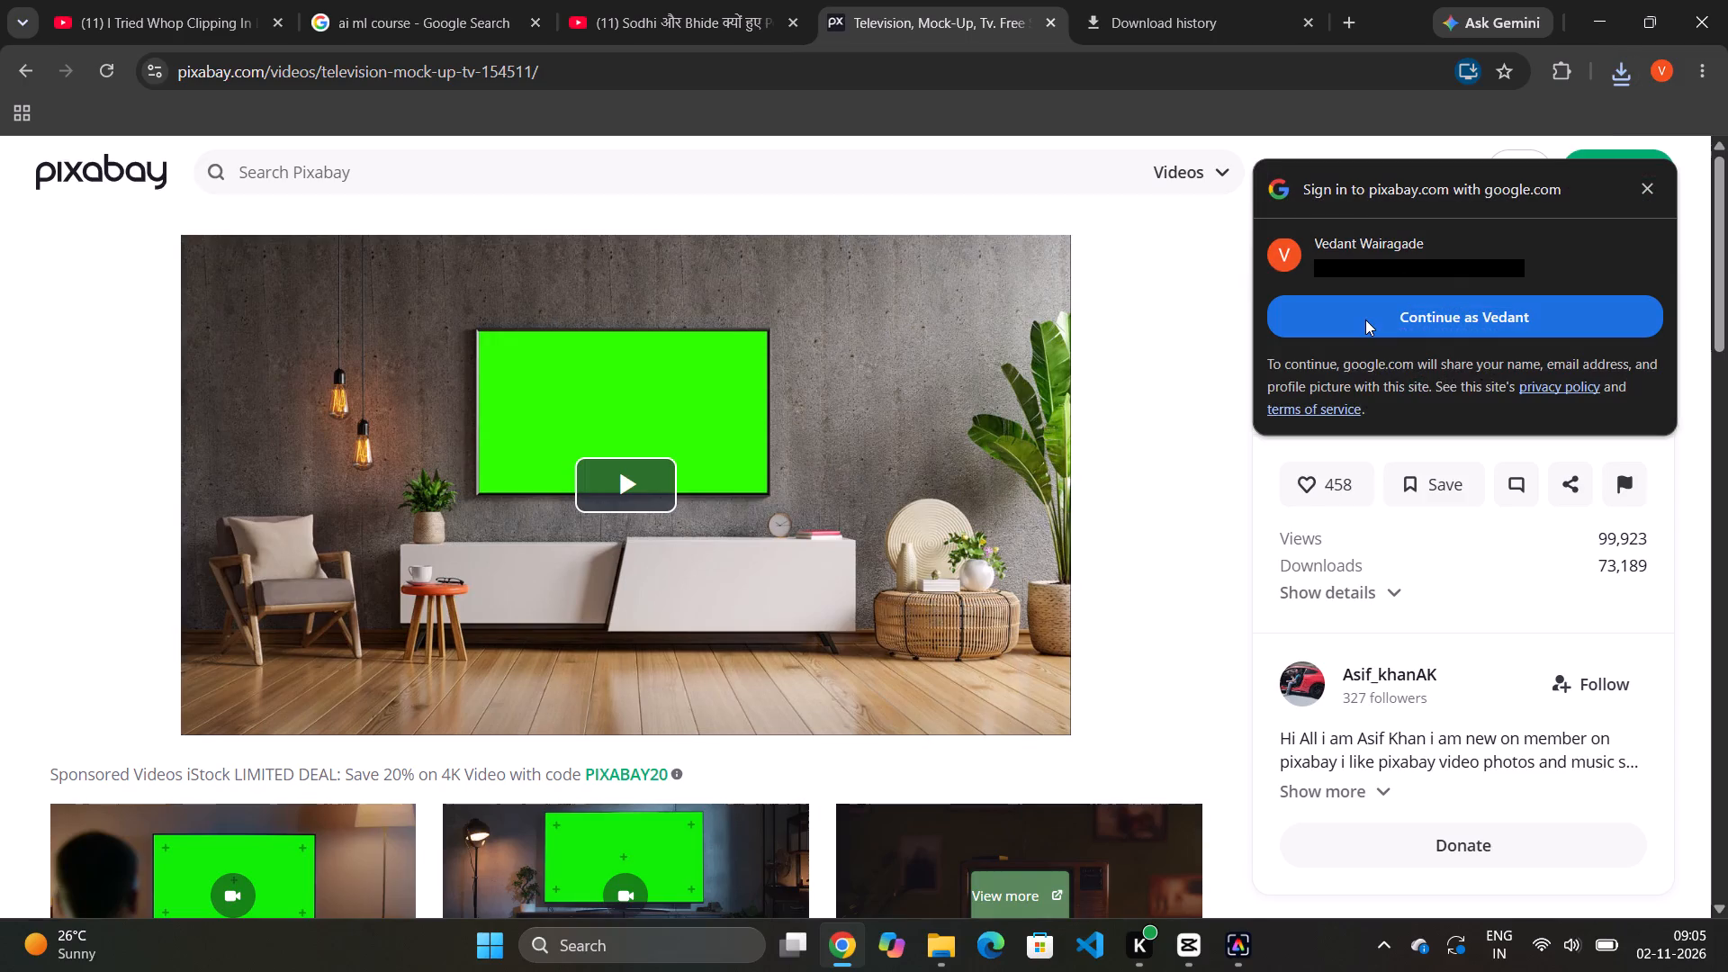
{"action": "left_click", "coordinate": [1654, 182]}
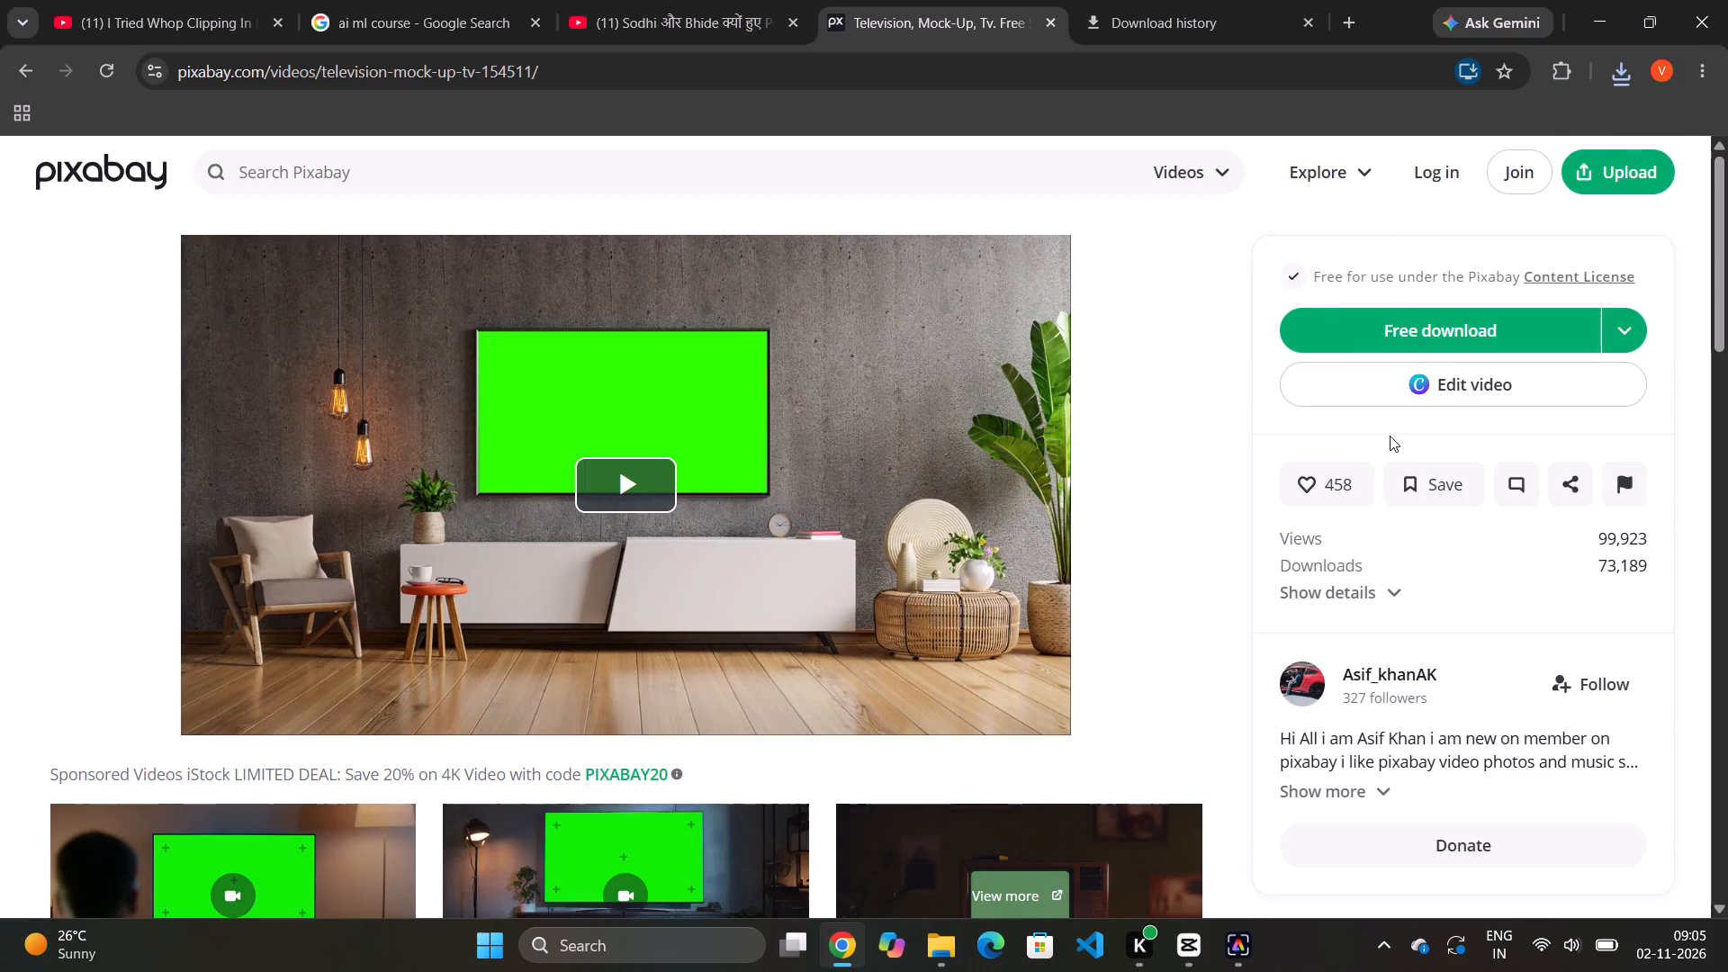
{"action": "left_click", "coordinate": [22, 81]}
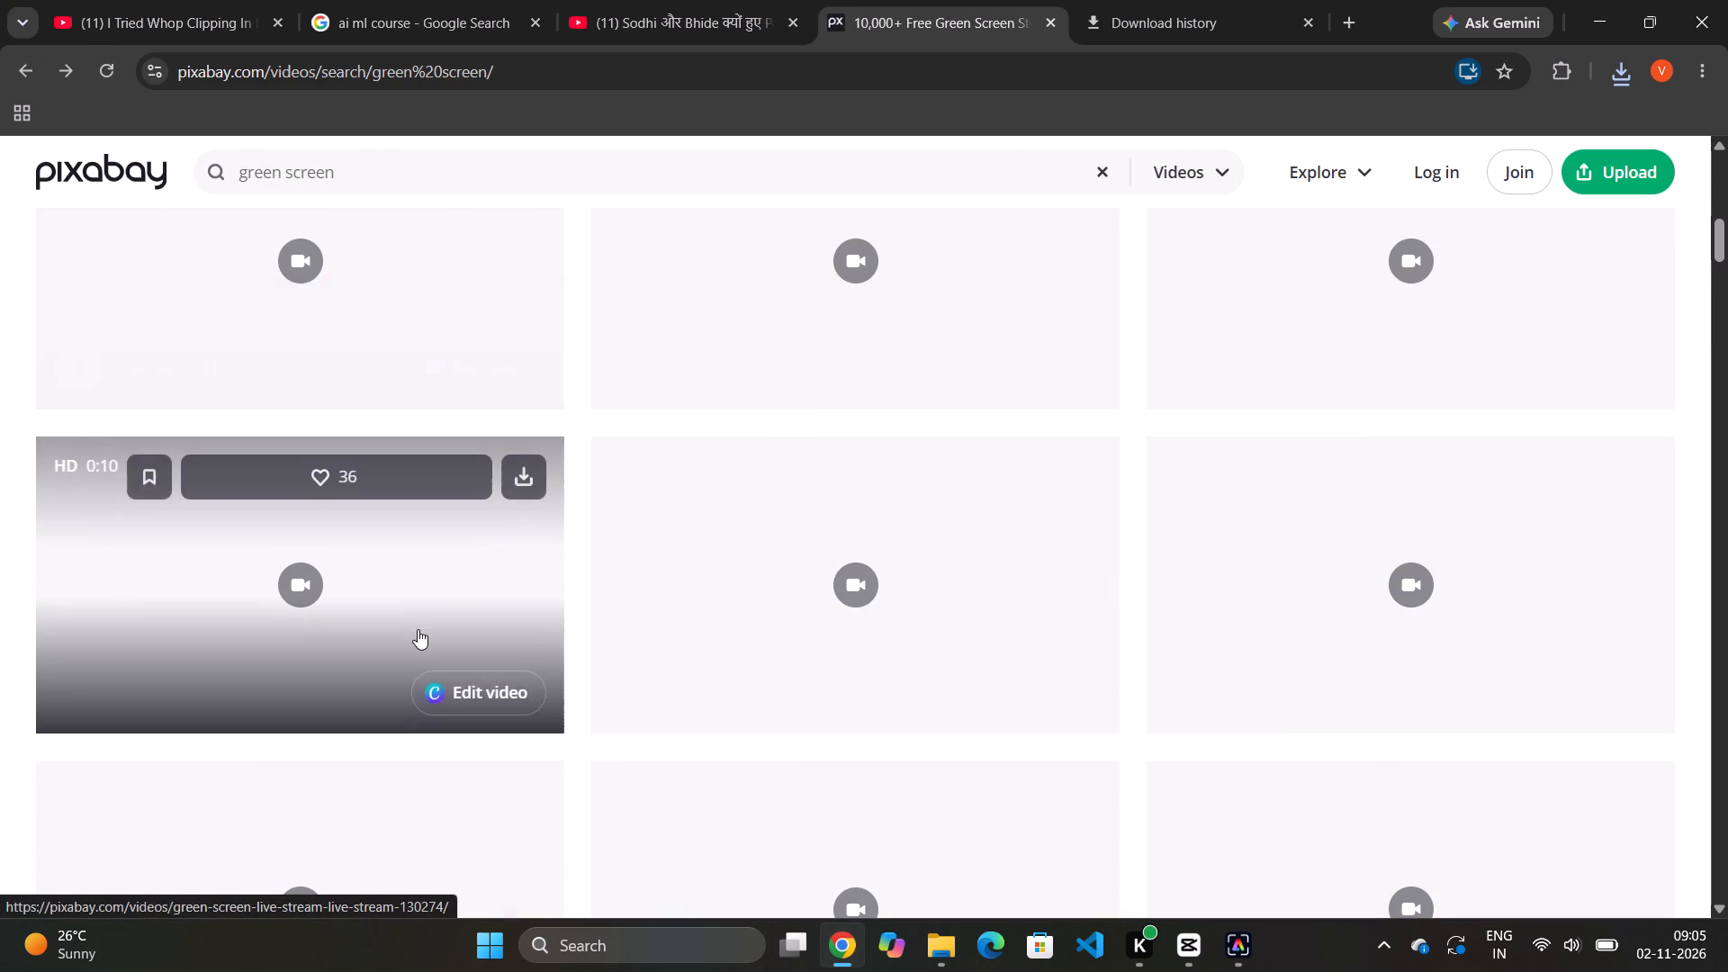
Download the living-room television mock-up green screen video from the Pixabay results.
{"action": "scroll", "coordinate": [418, 627], "scroll_direction": "up", "scroll_amount": 6}
{"action": "scroll", "coordinate": [418, 626], "scroll_direction": "down", "scroll_amount": 6}
{"action": "scroll", "coordinate": [418, 626], "scroll_direction": "up", "scroll_amount": 3}
{"action": "scroll", "coordinate": [418, 626], "scroll_direction": "down", "scroll_amount": 1}
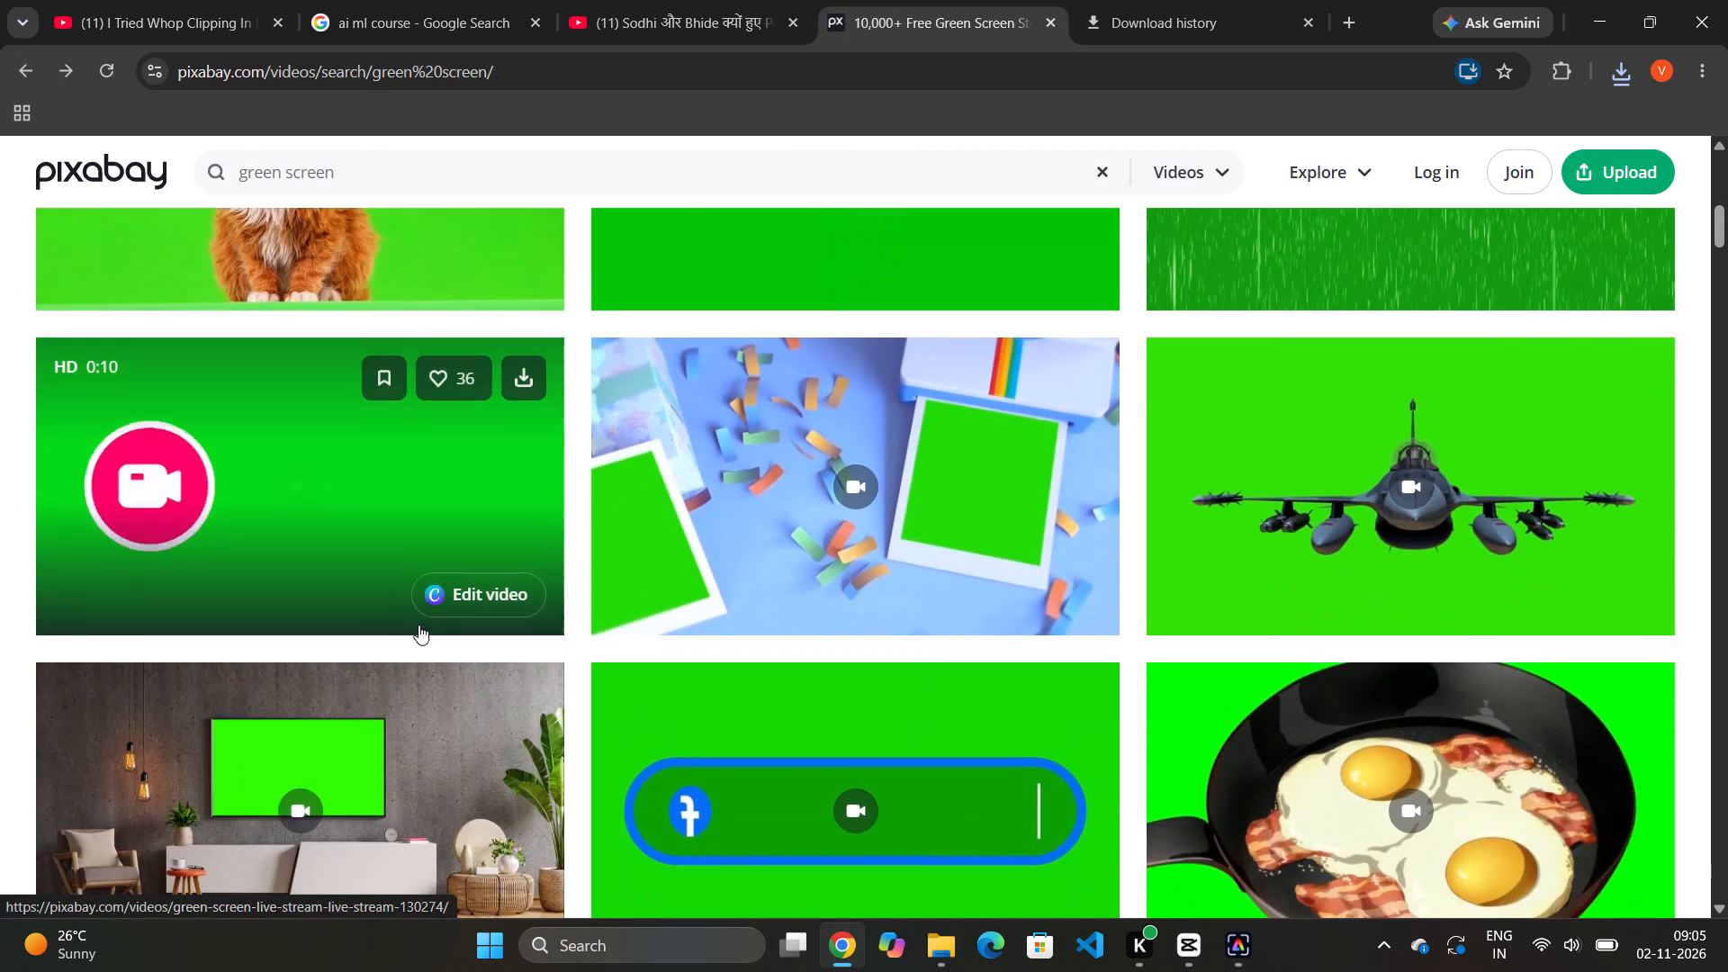
{"action": "left_click", "coordinate": [531, 713]}
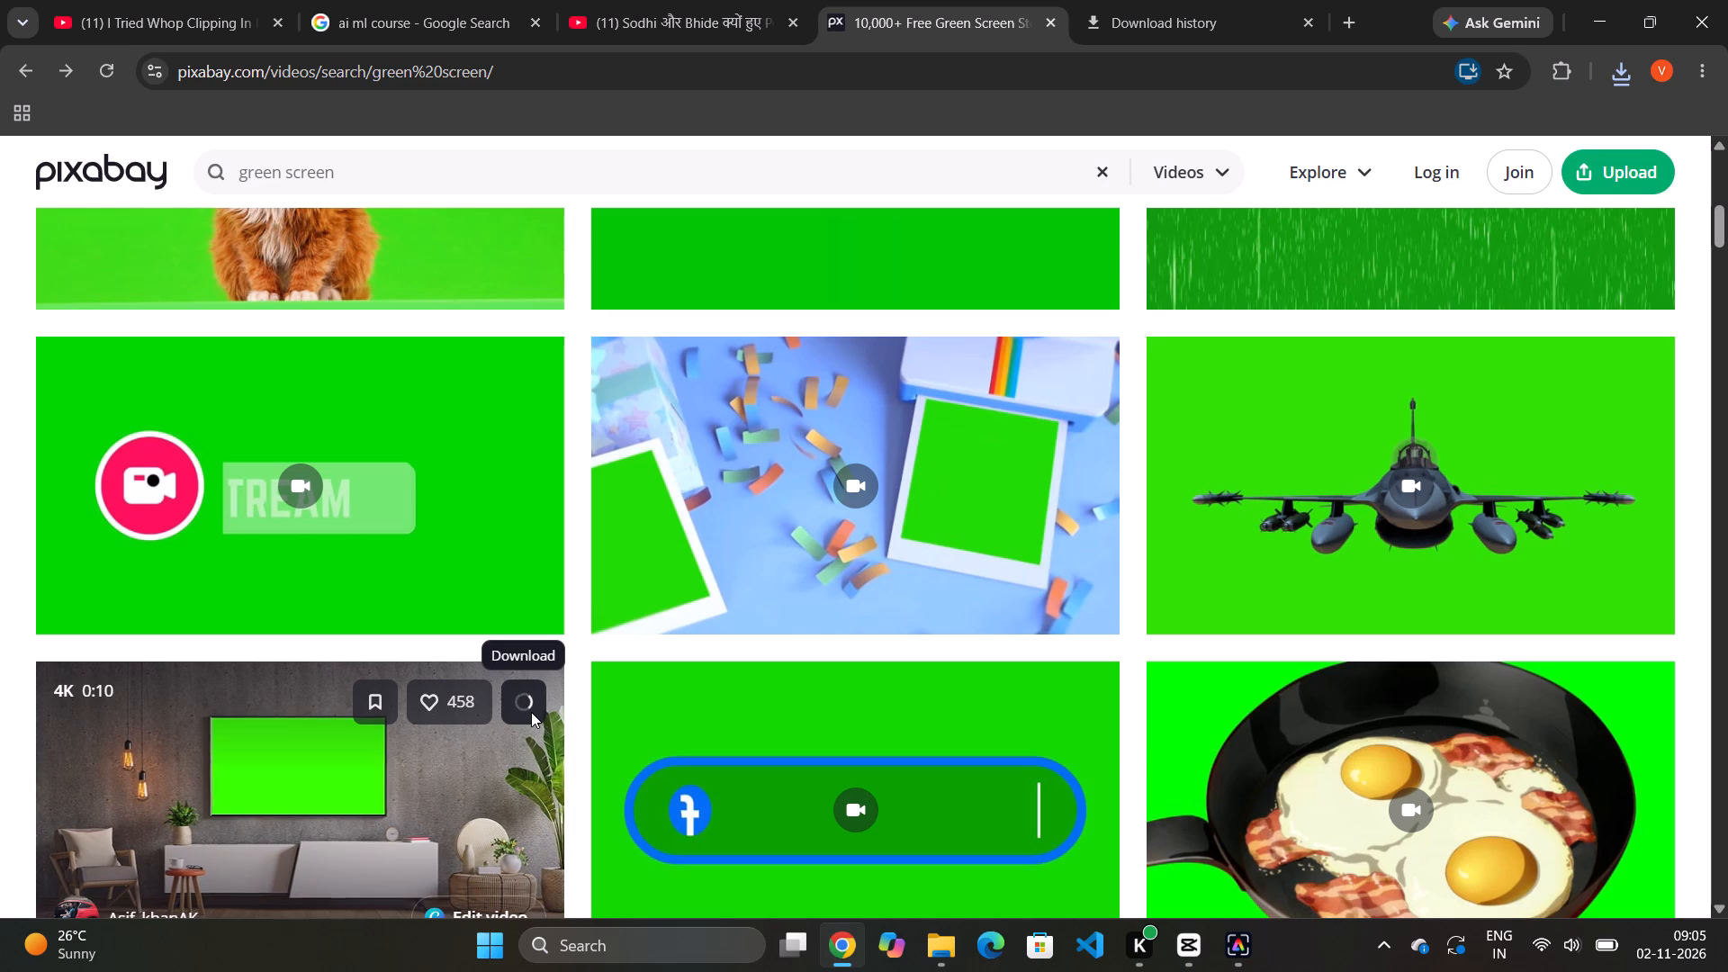
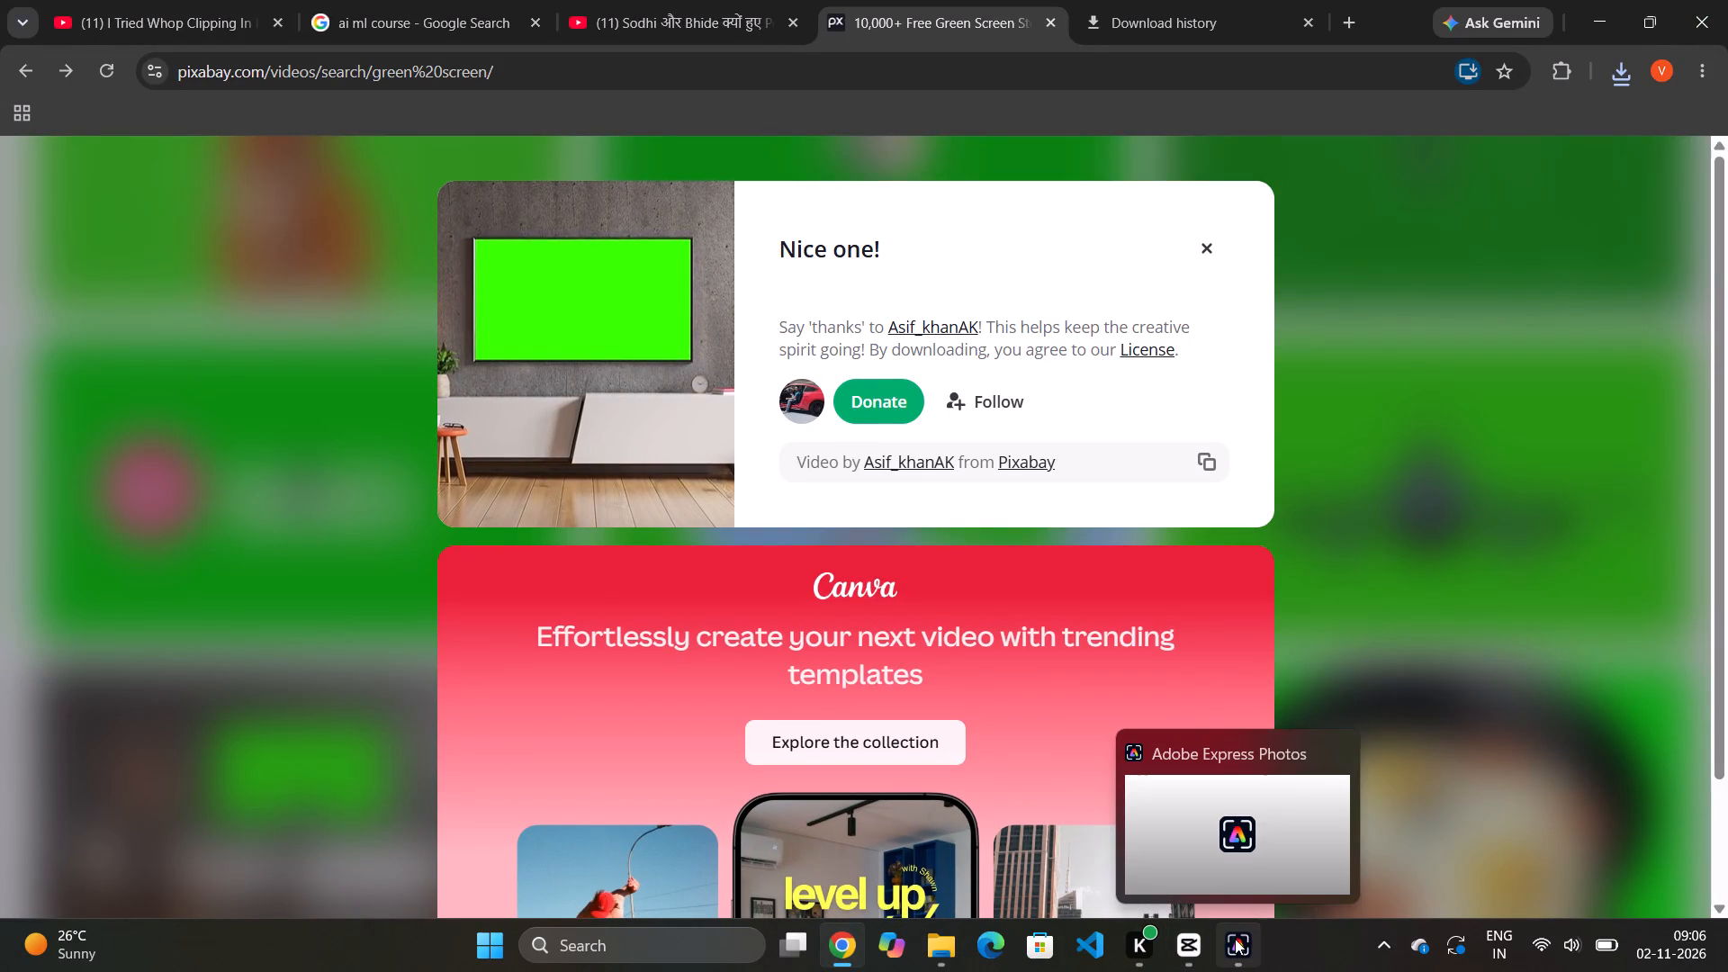
Close the Adobe Express Photos window while keeping the Pixabay page open.
{"action": "left_click", "coordinate": [1347, 749]}
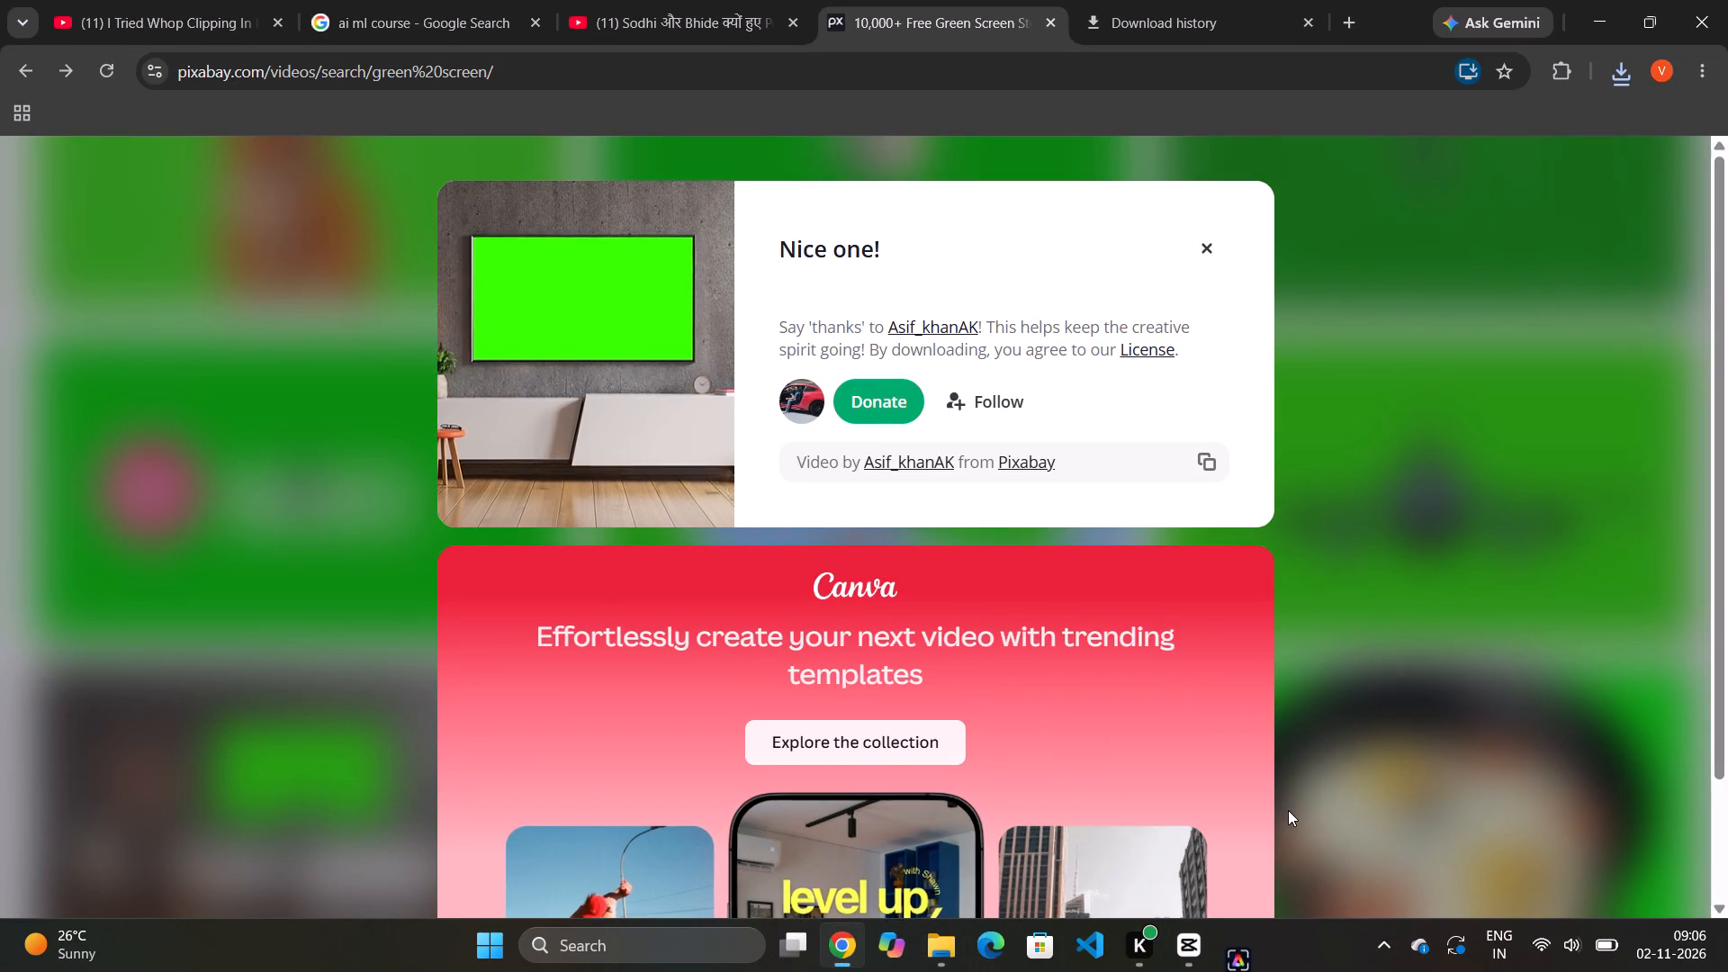
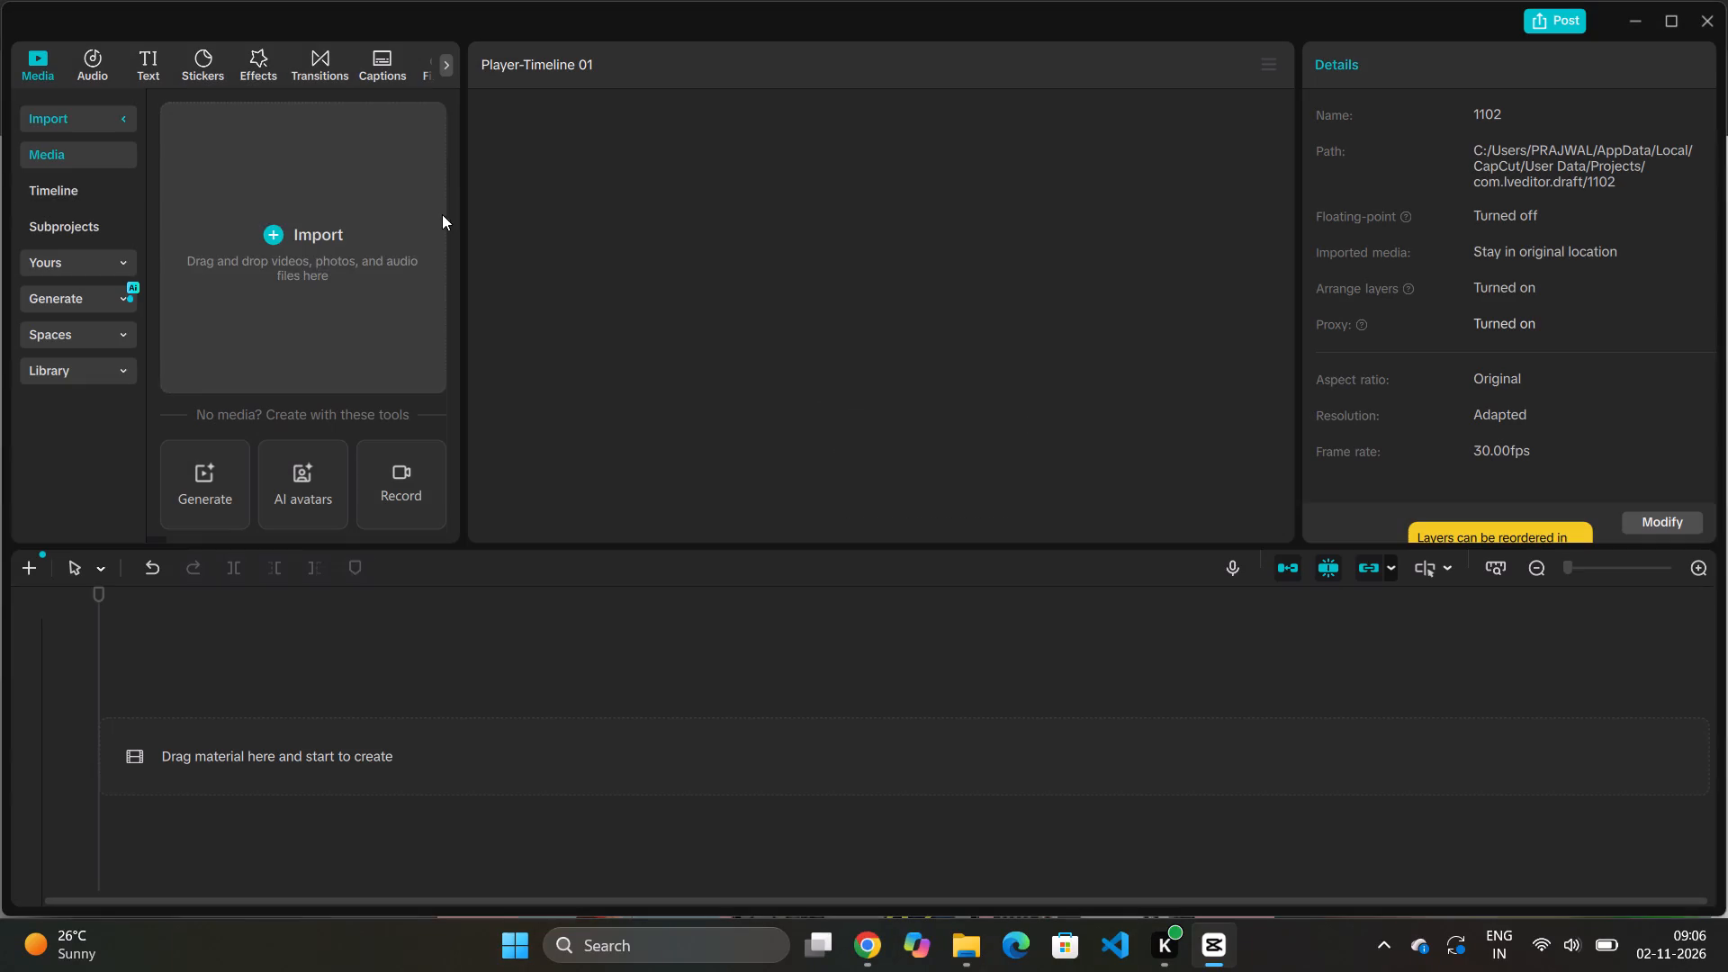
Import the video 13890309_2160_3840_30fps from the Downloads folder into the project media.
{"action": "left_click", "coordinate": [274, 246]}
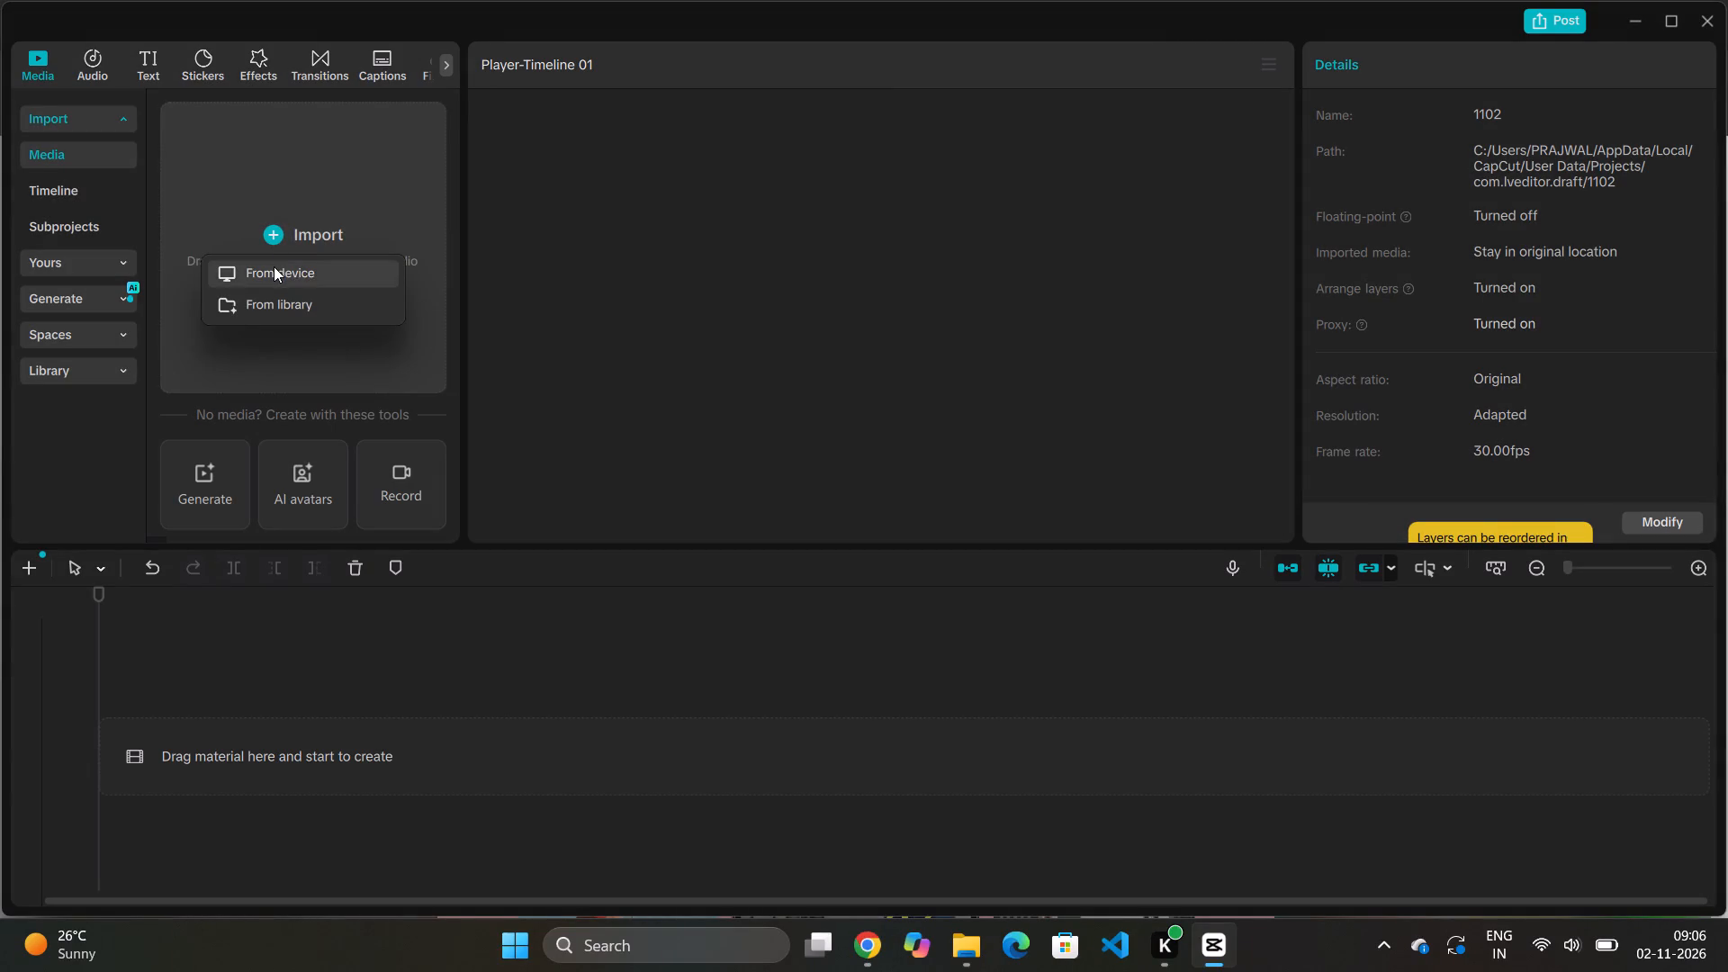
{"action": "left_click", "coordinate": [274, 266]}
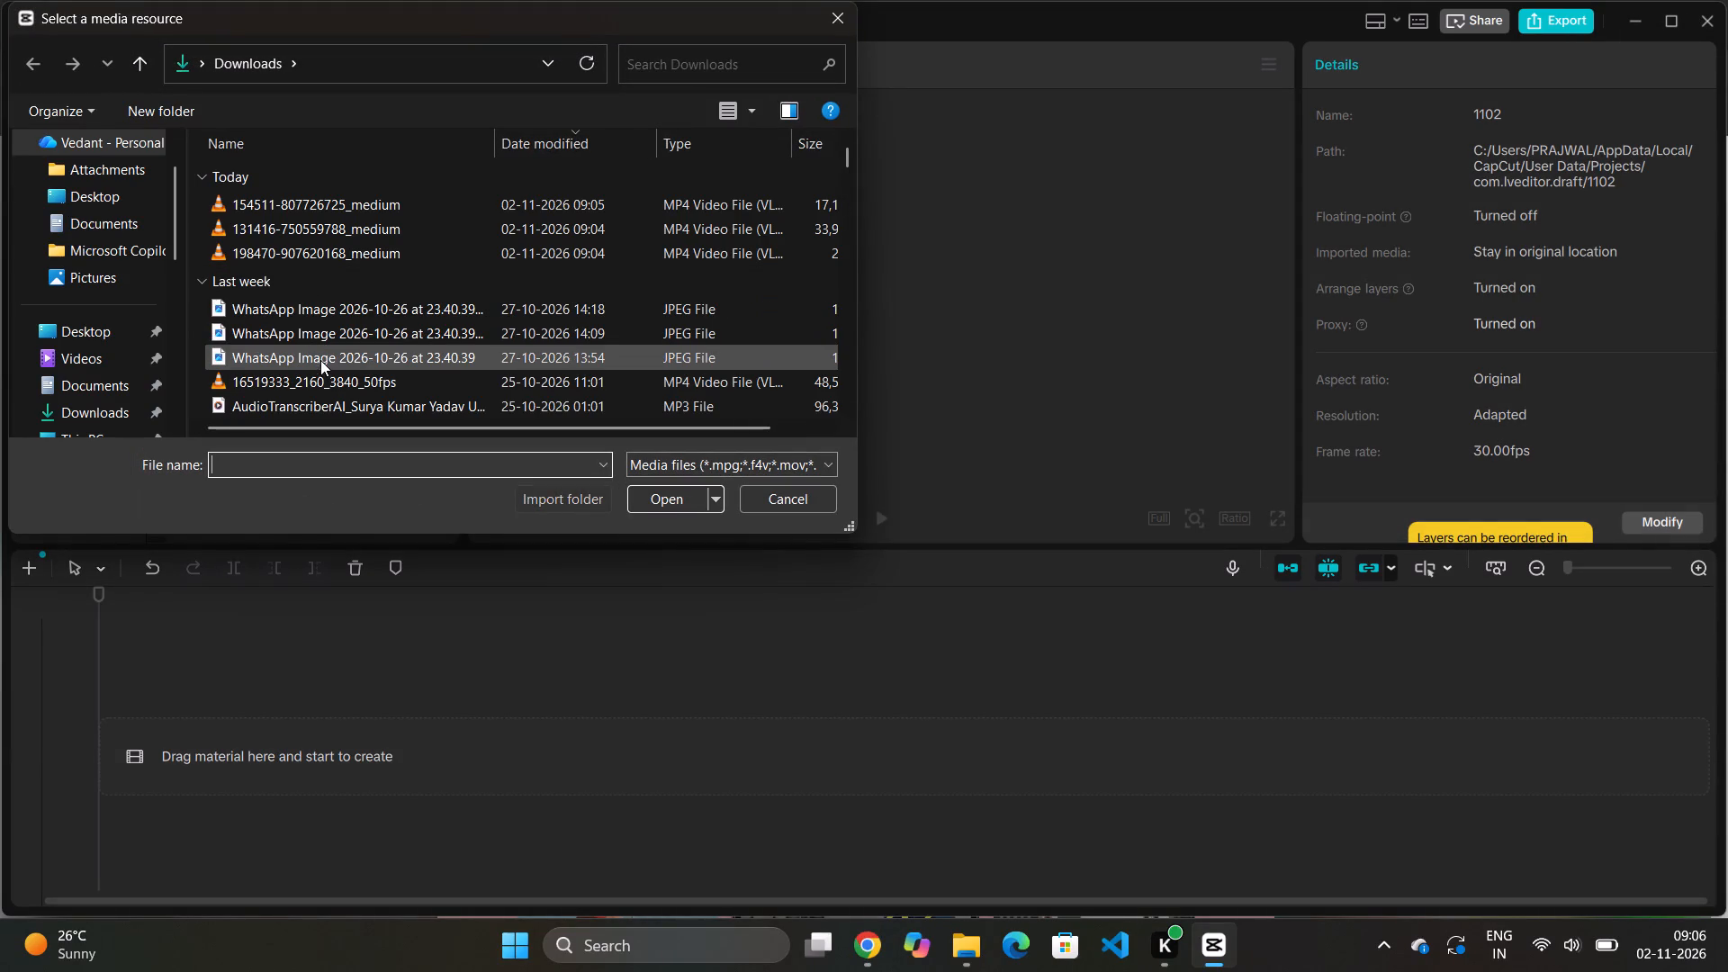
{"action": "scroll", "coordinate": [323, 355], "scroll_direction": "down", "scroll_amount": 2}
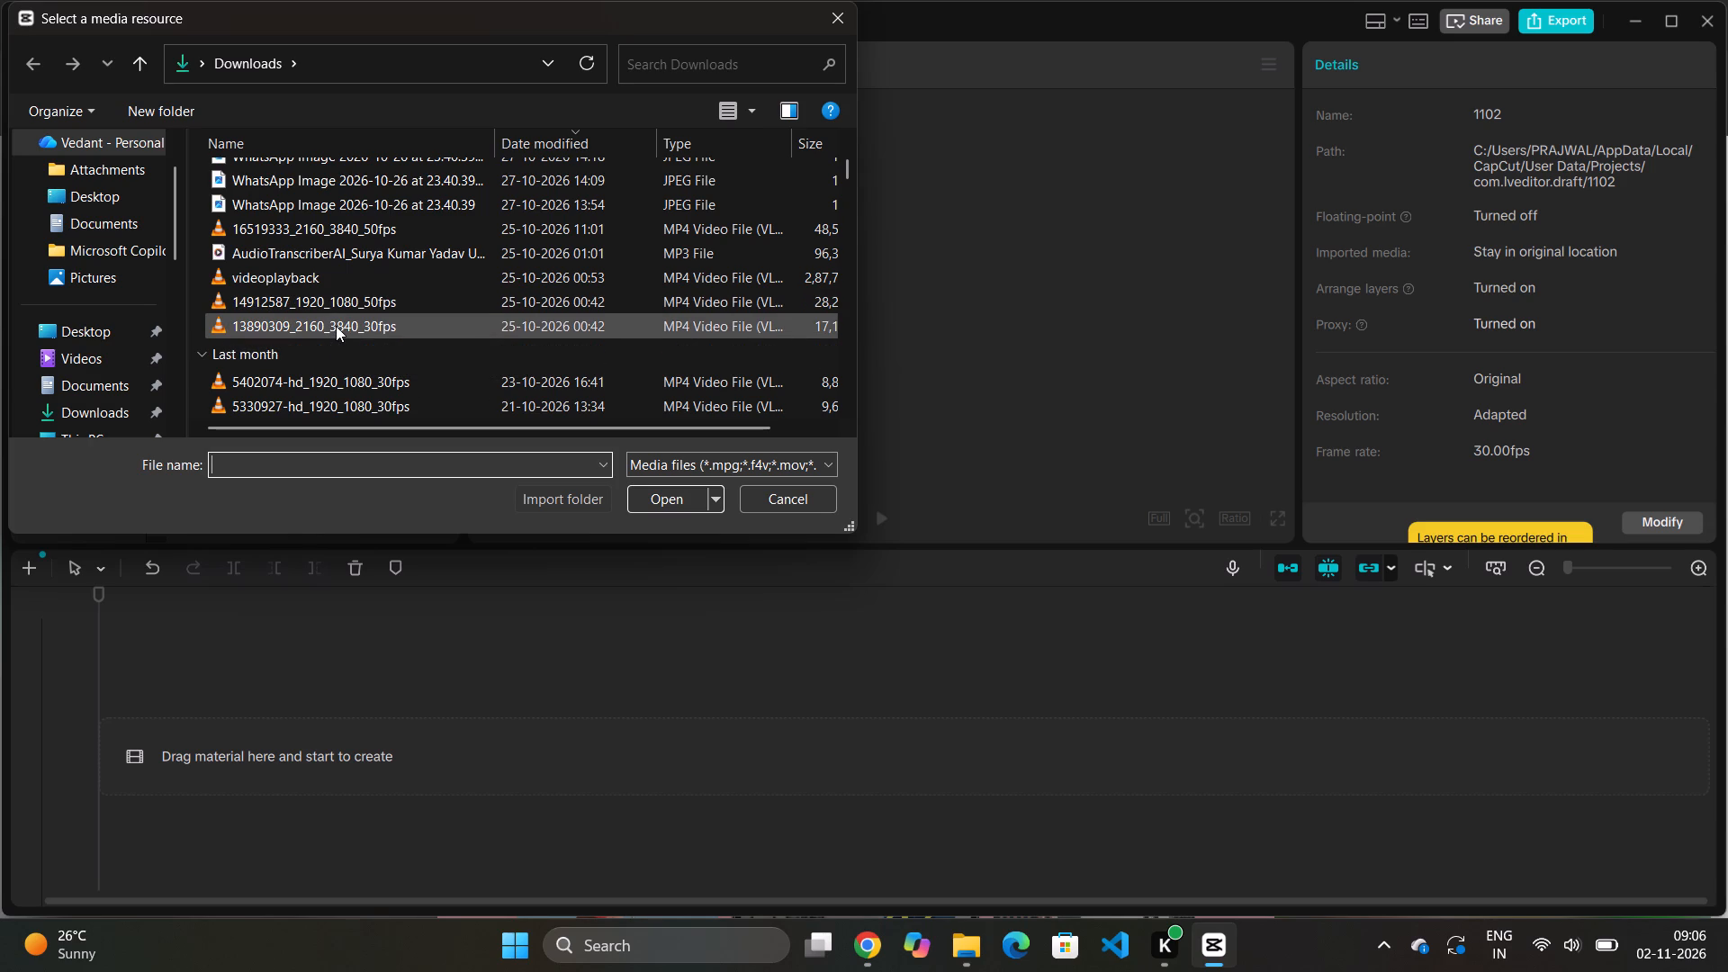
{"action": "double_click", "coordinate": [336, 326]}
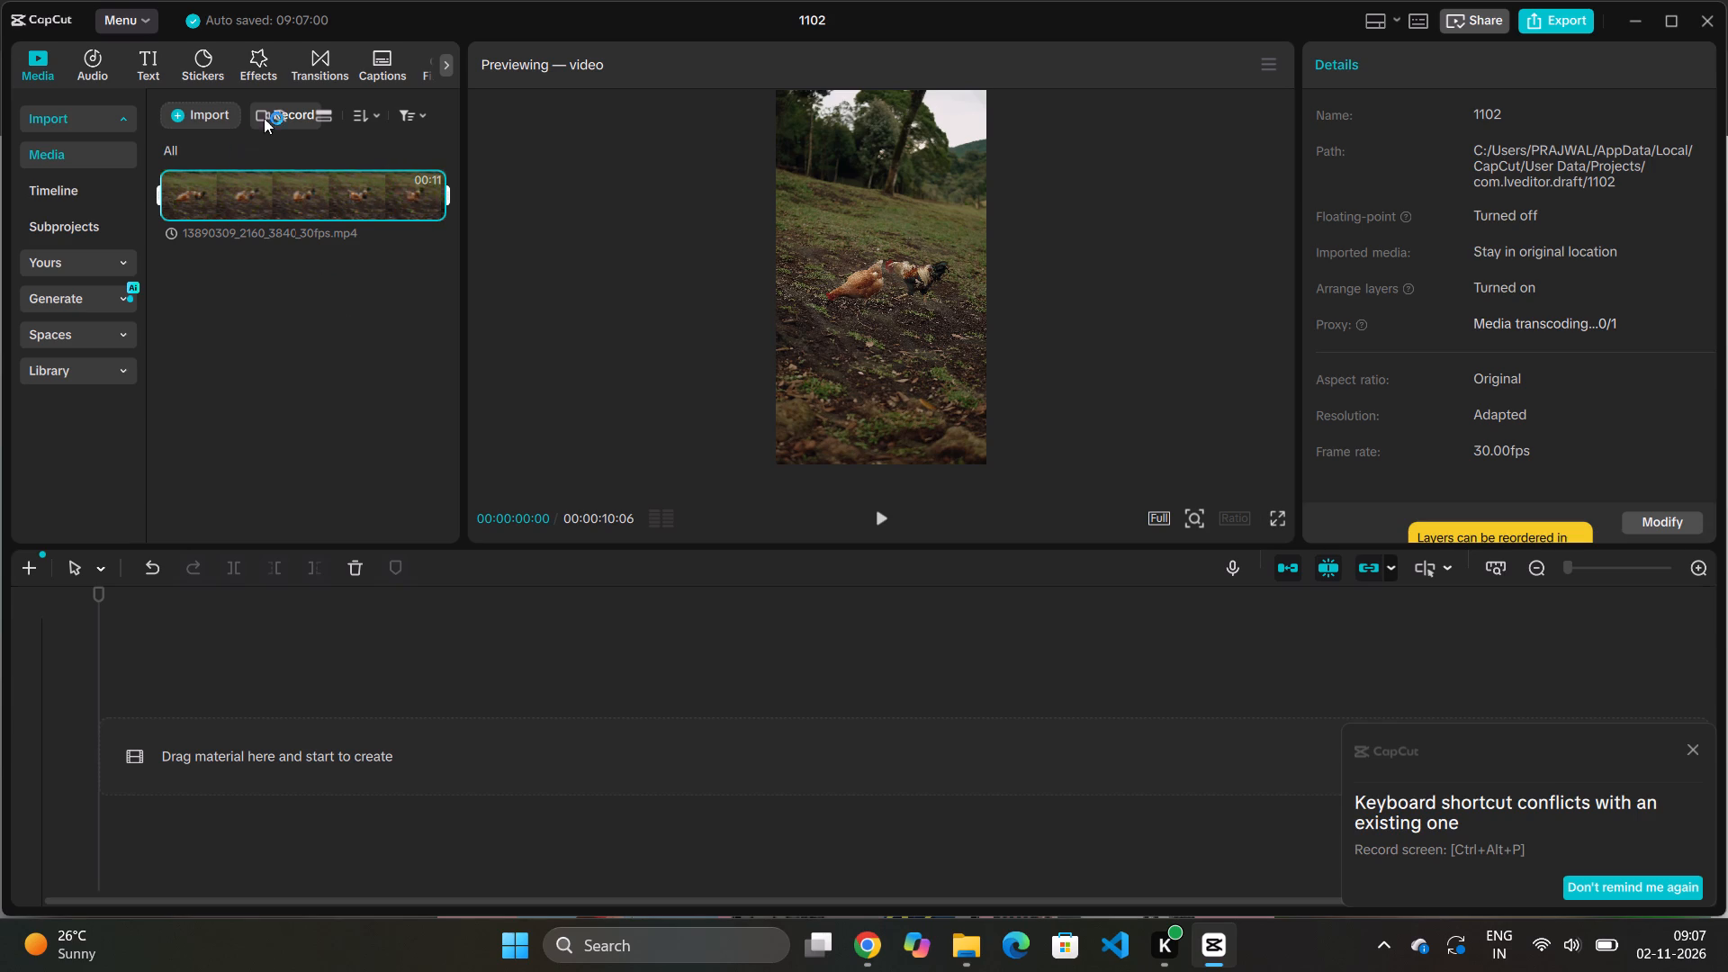
Delete the imported video 13890309_2160_3840_30fps.mp4 from the project media.
{"action": "key", "text": "BackSpace"}
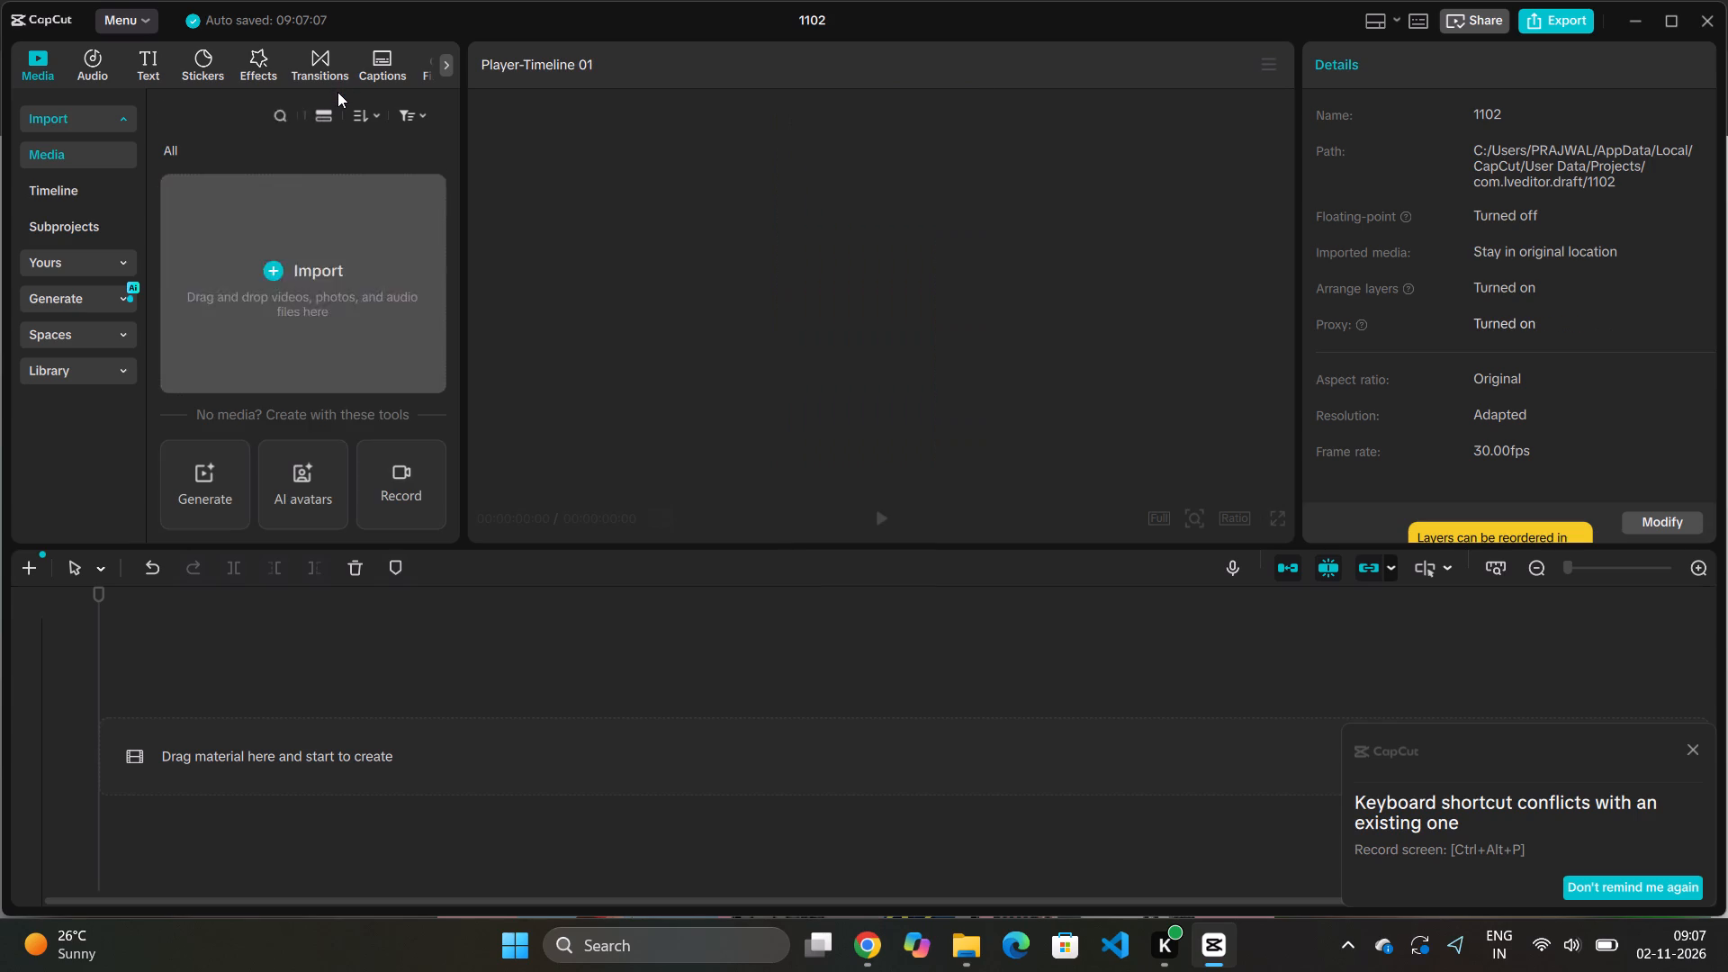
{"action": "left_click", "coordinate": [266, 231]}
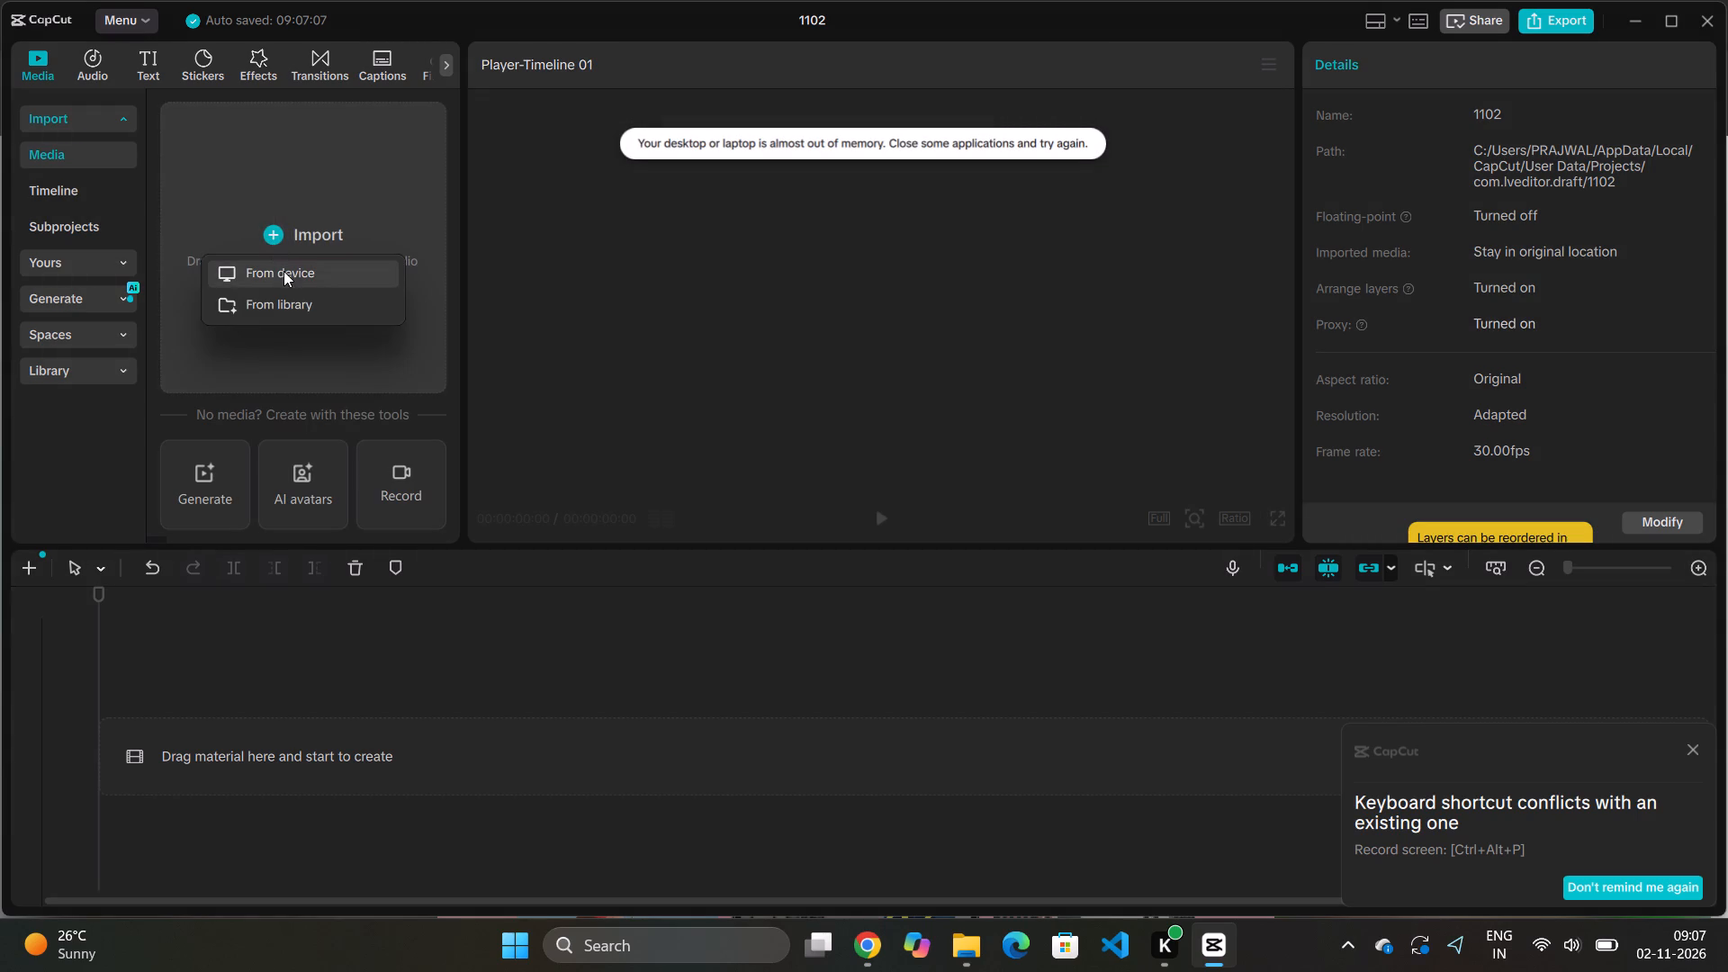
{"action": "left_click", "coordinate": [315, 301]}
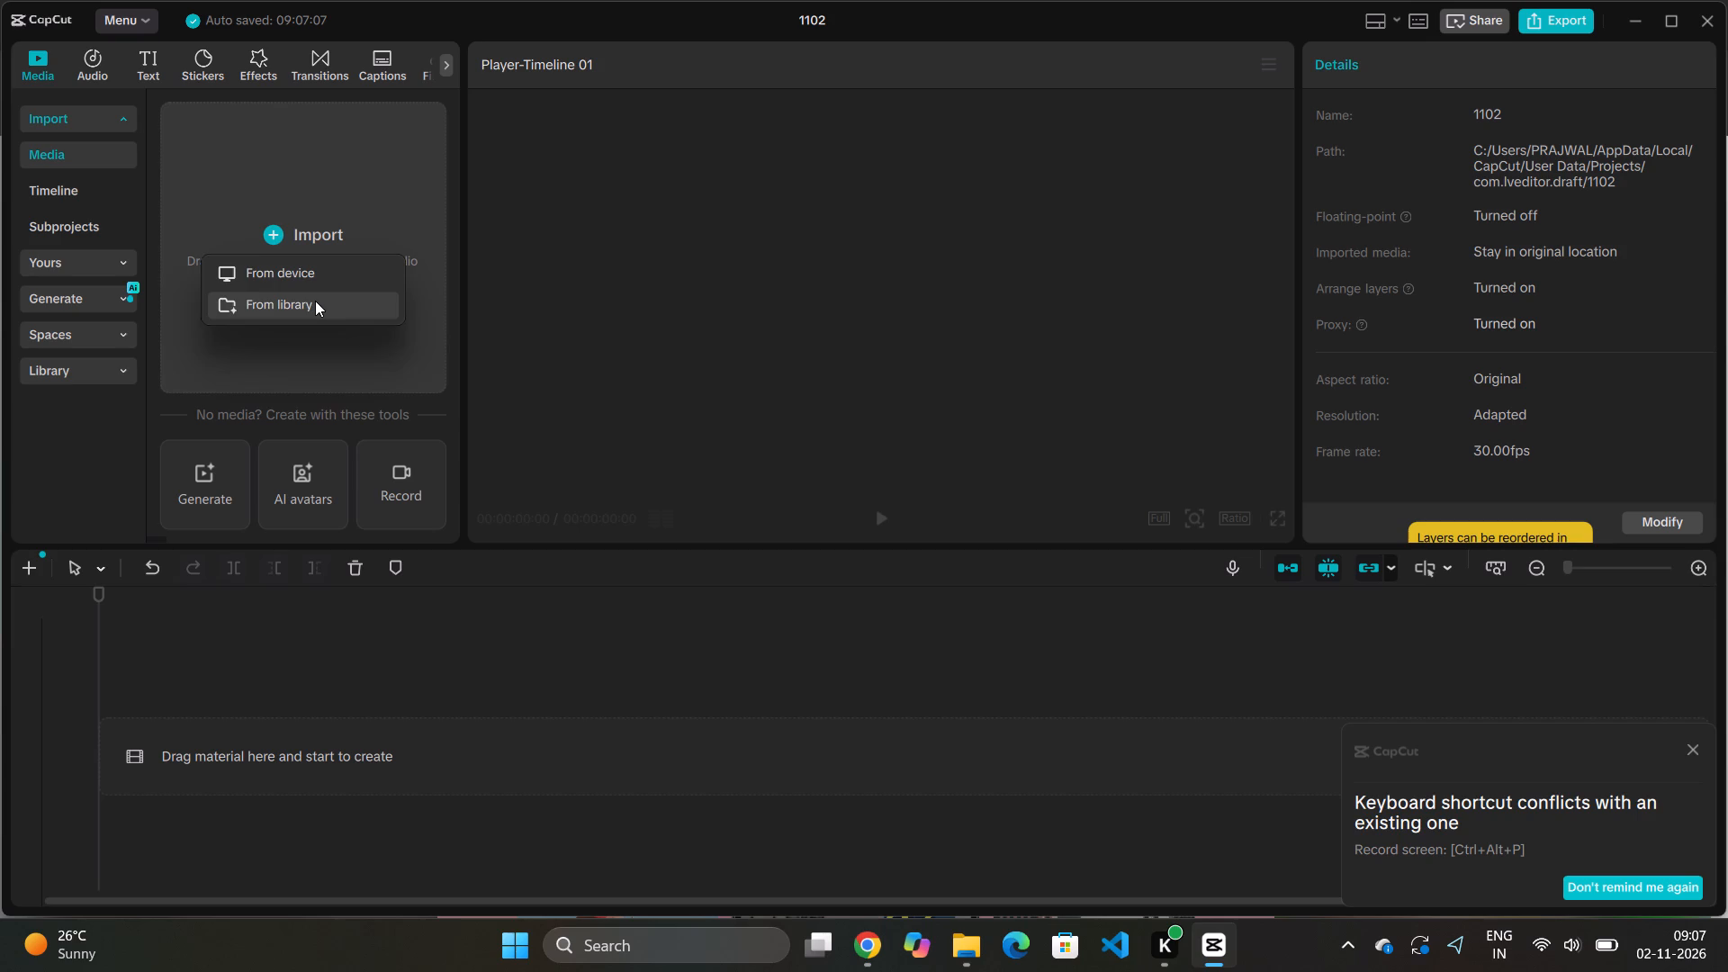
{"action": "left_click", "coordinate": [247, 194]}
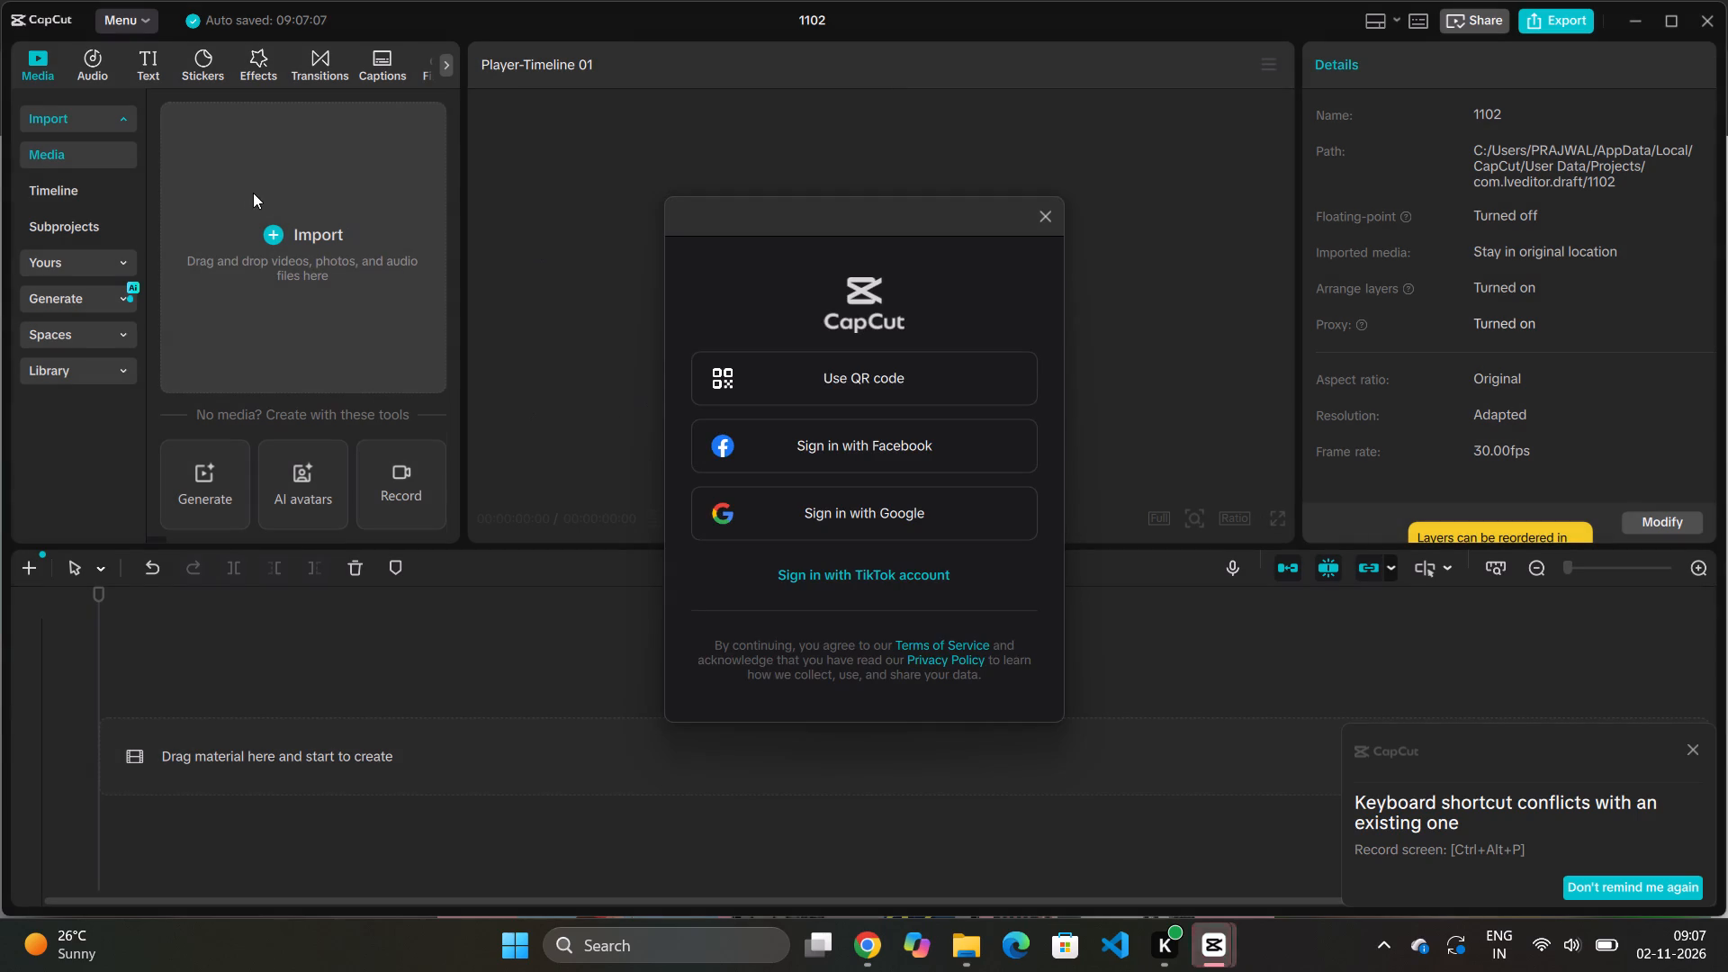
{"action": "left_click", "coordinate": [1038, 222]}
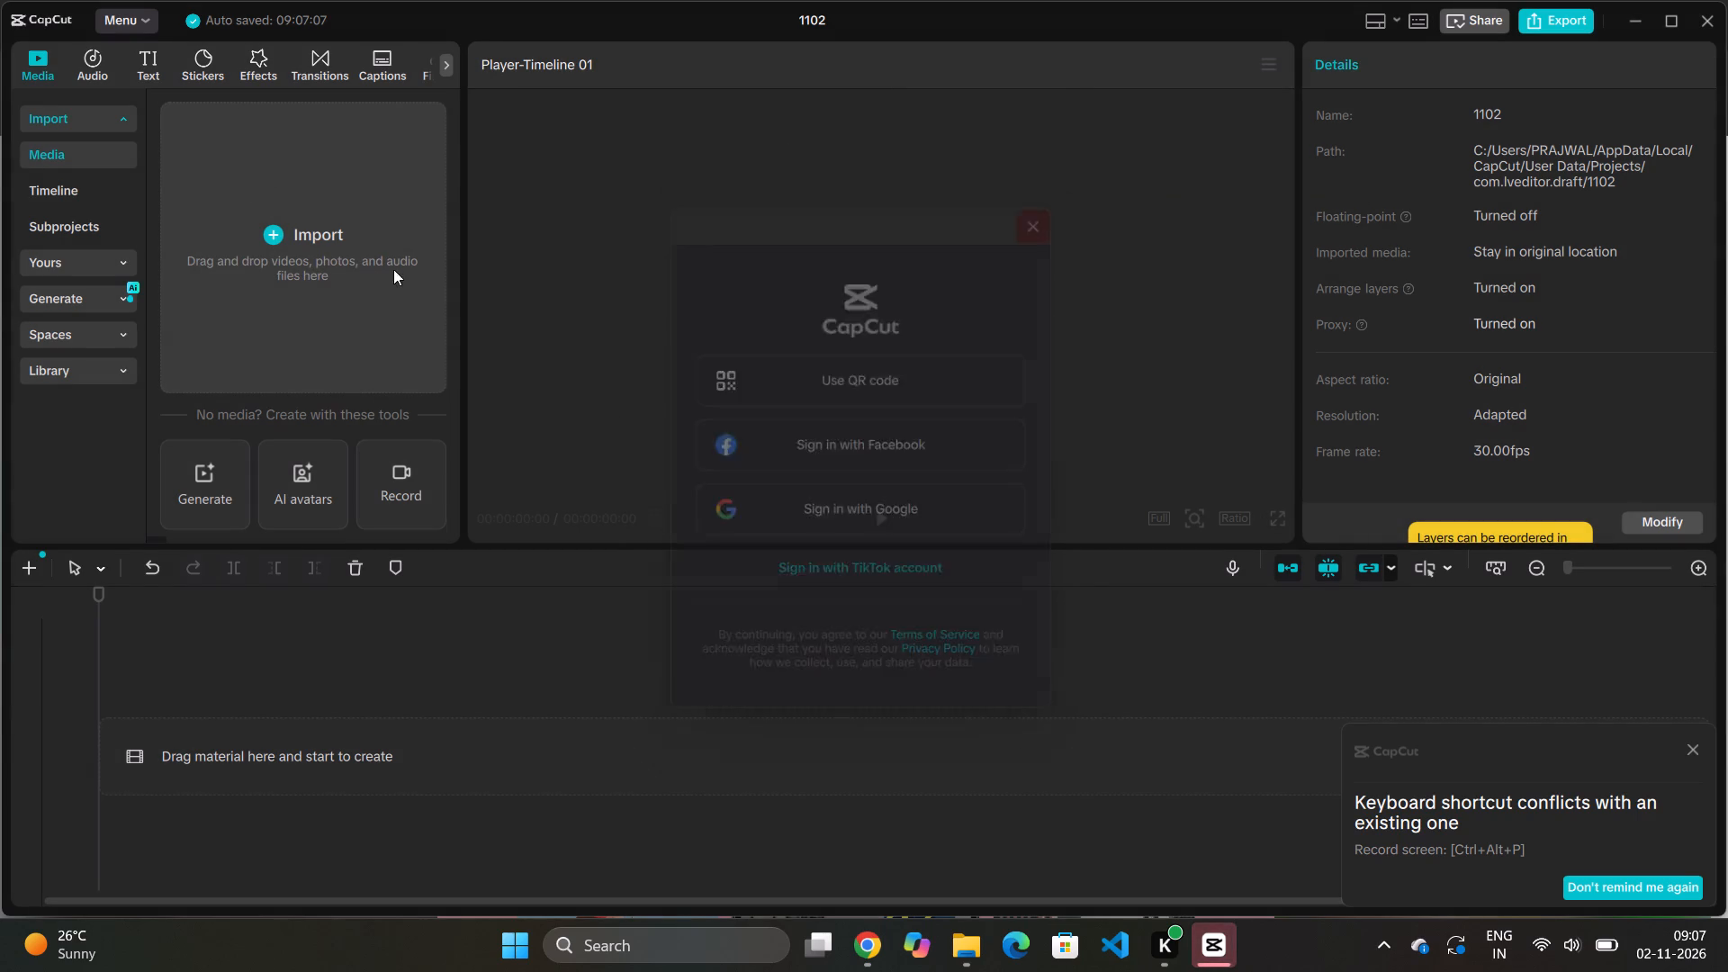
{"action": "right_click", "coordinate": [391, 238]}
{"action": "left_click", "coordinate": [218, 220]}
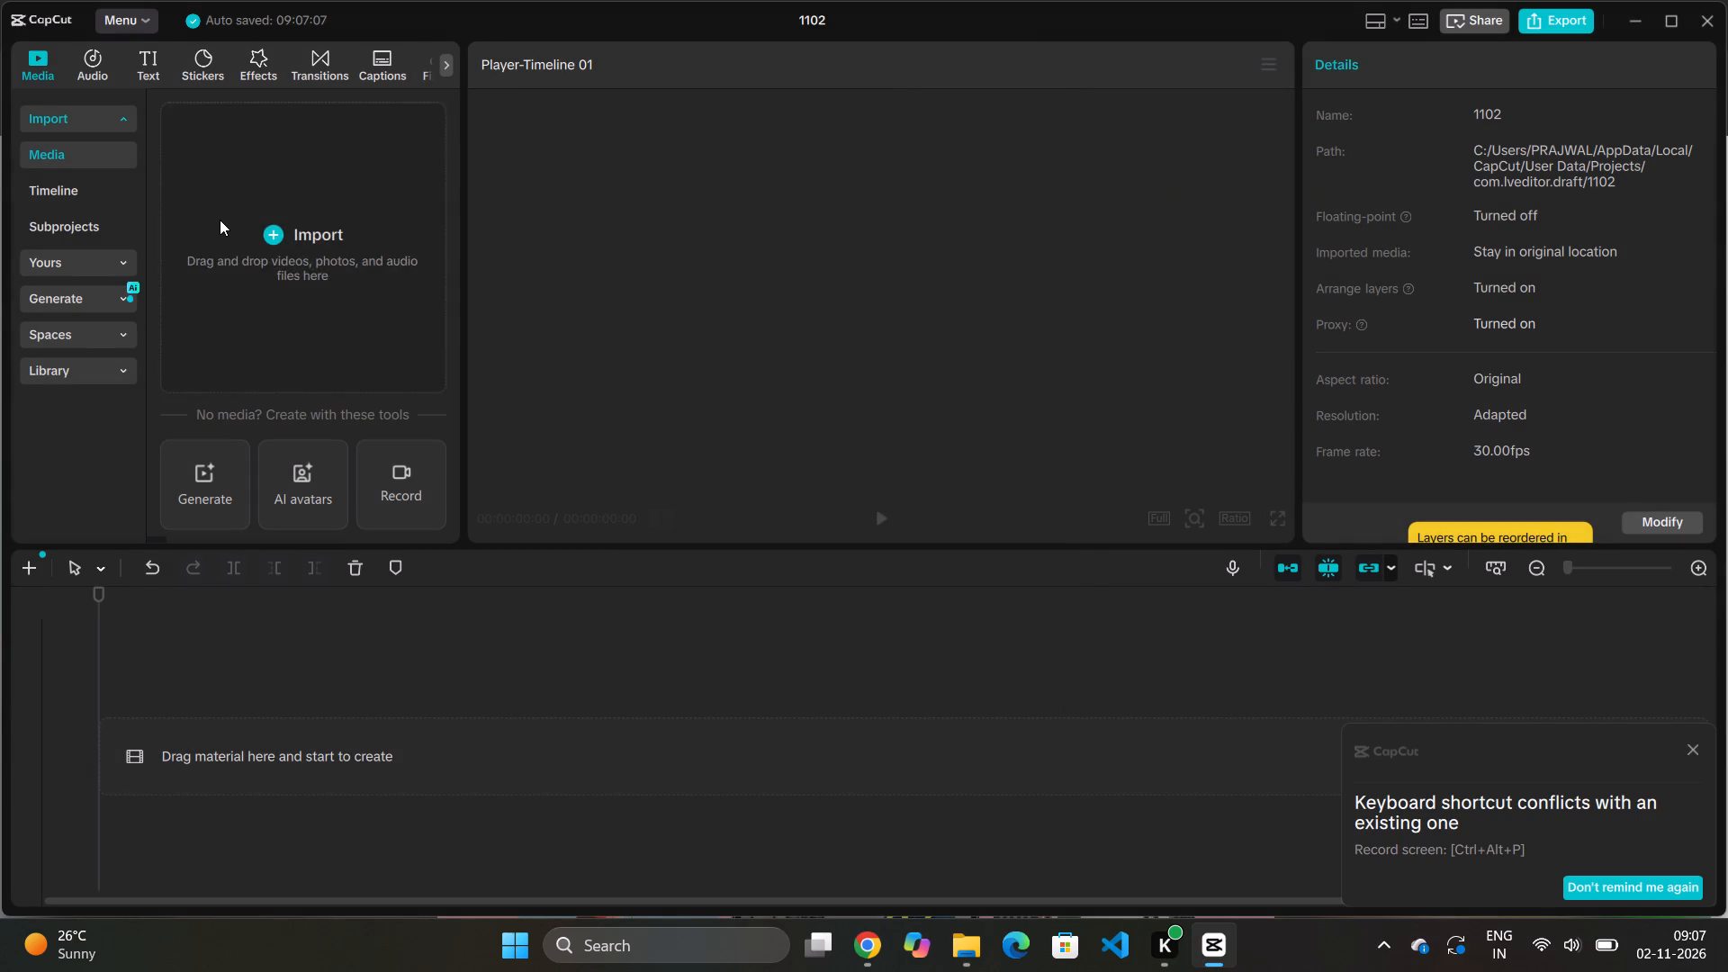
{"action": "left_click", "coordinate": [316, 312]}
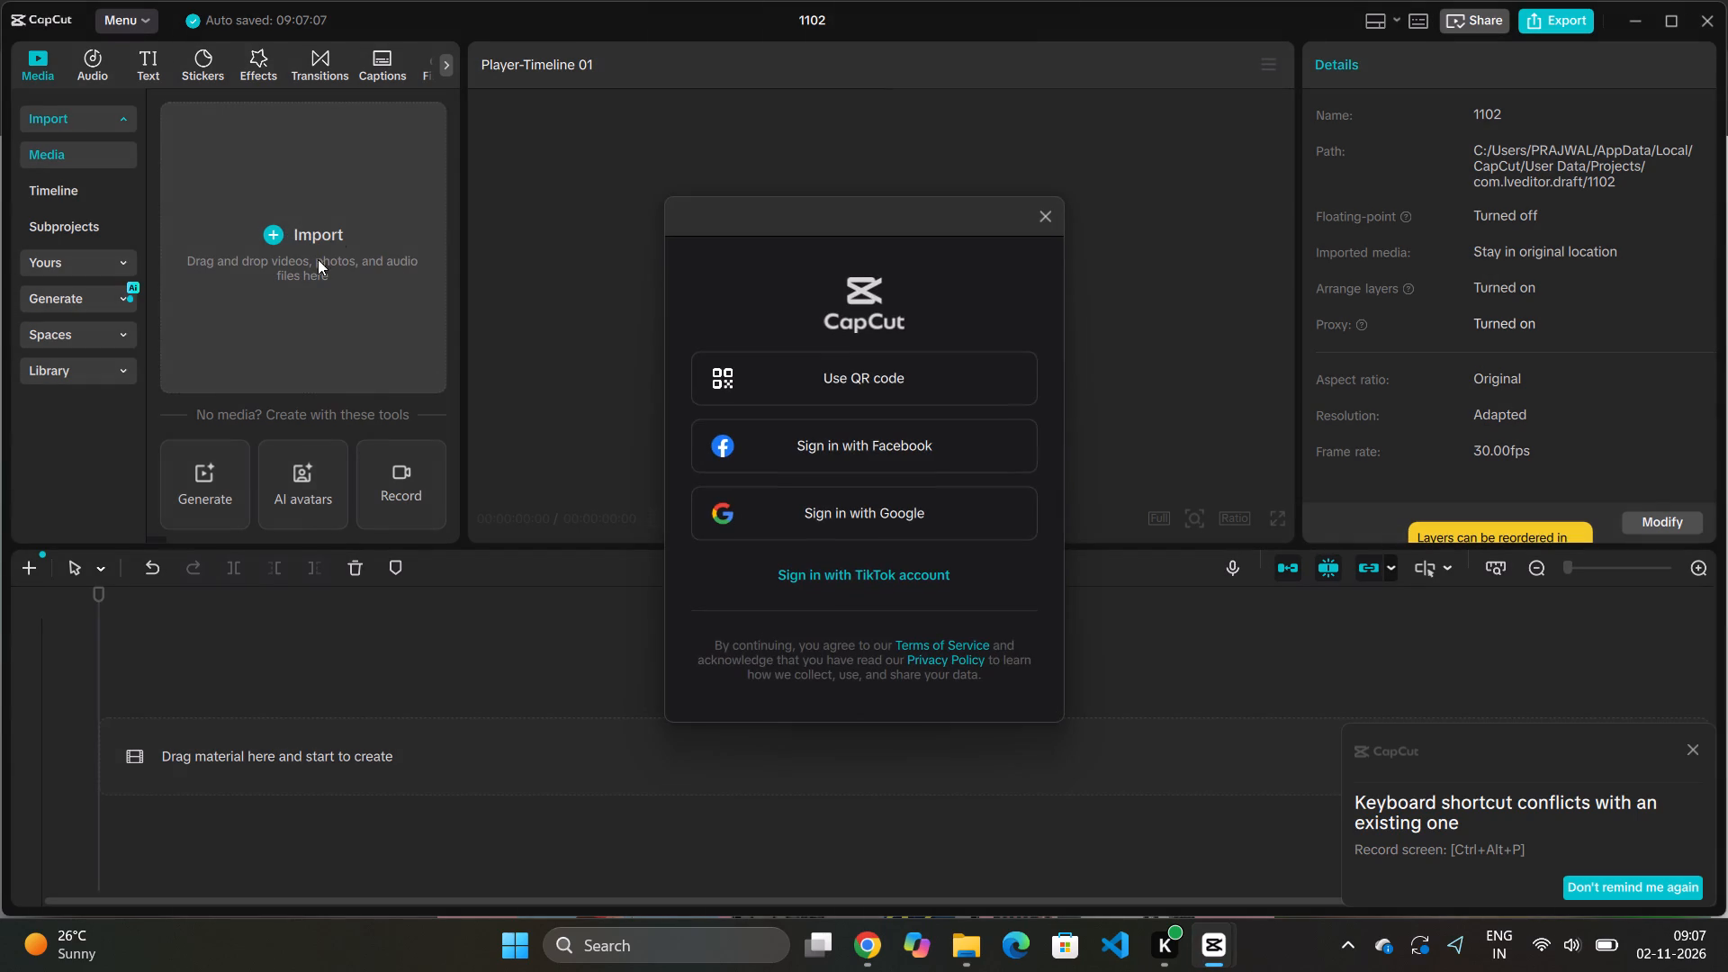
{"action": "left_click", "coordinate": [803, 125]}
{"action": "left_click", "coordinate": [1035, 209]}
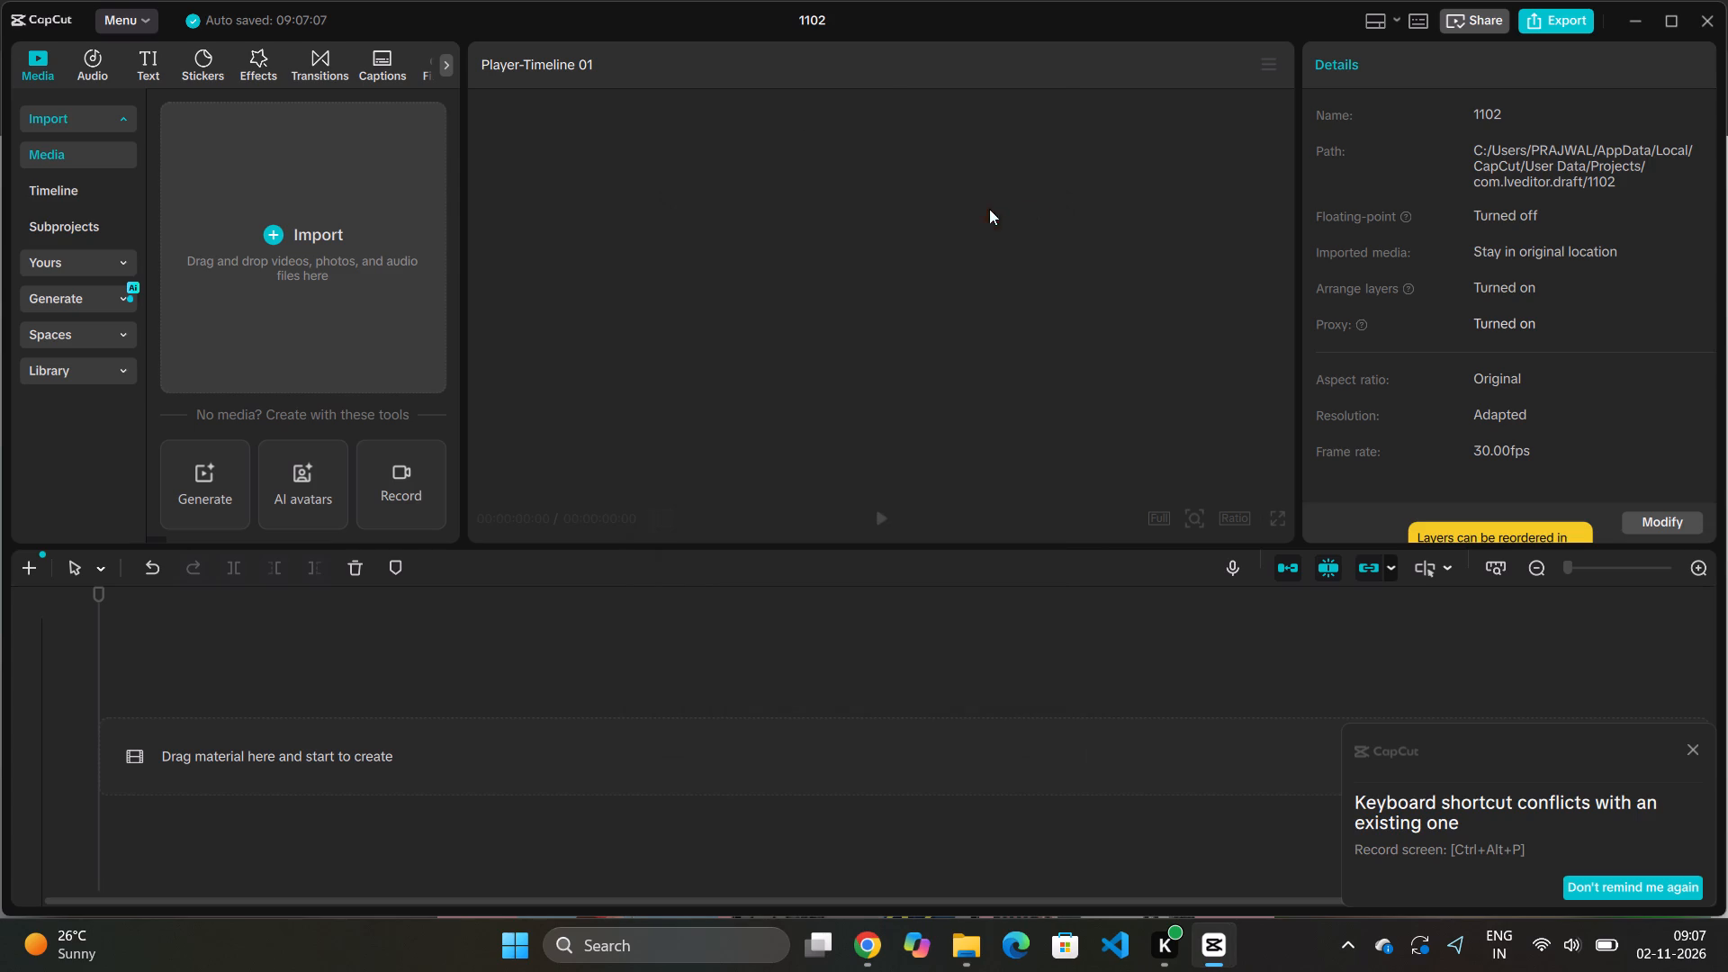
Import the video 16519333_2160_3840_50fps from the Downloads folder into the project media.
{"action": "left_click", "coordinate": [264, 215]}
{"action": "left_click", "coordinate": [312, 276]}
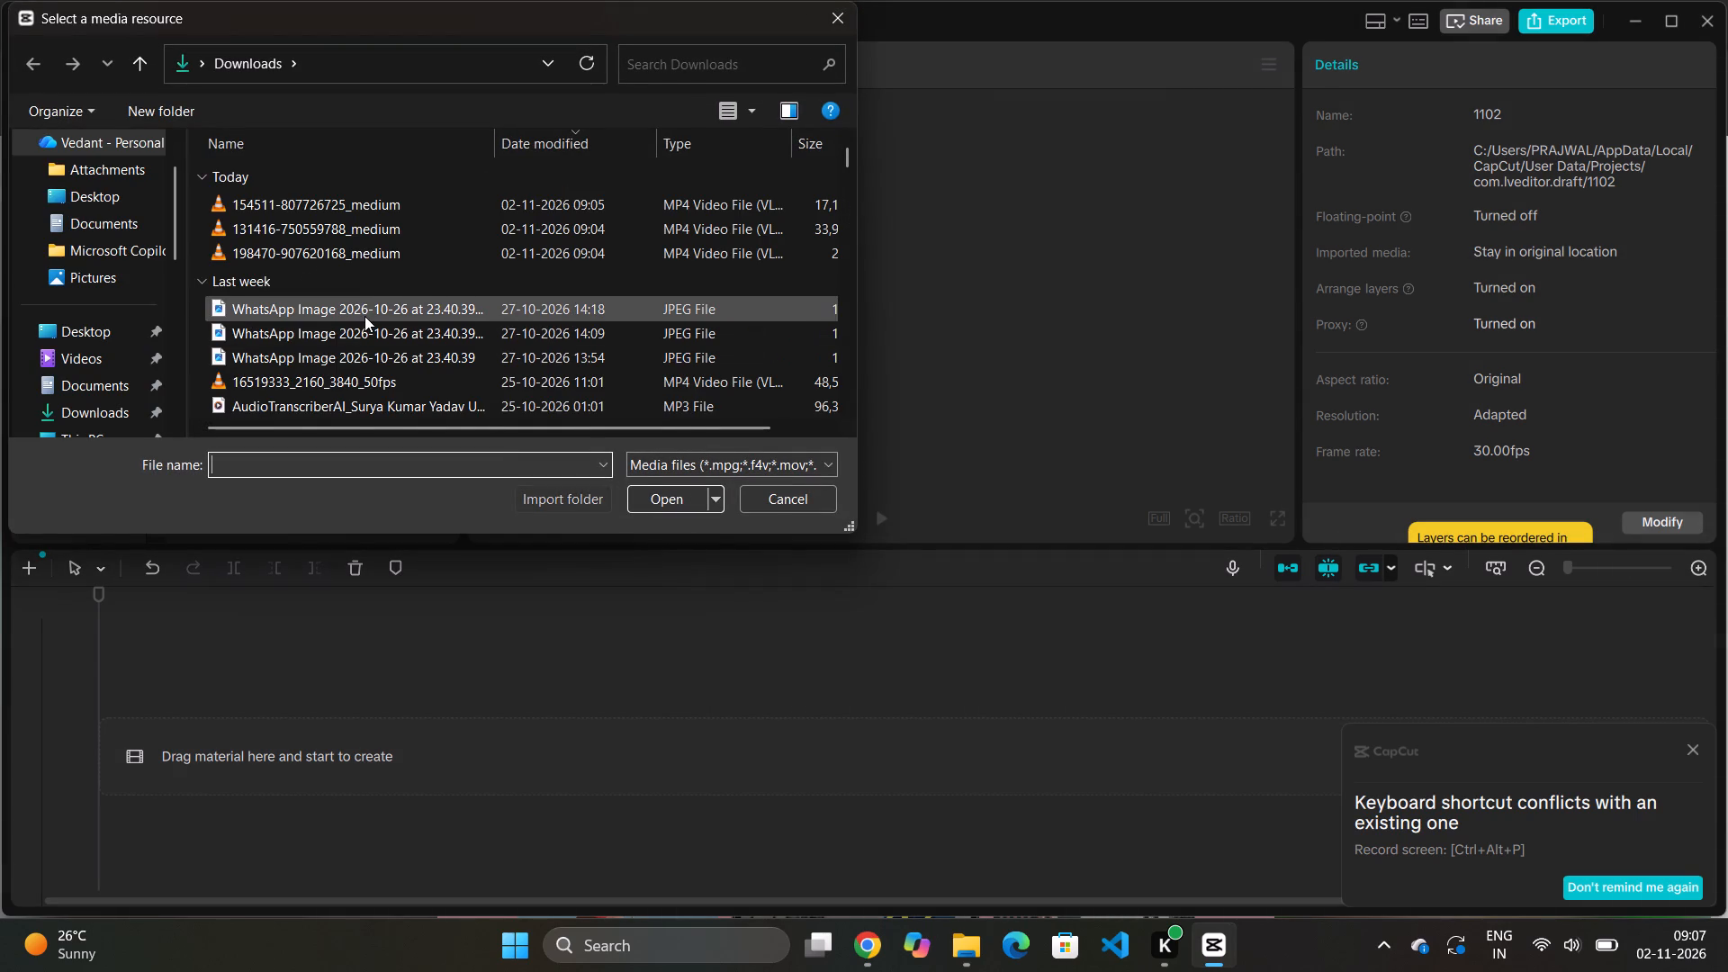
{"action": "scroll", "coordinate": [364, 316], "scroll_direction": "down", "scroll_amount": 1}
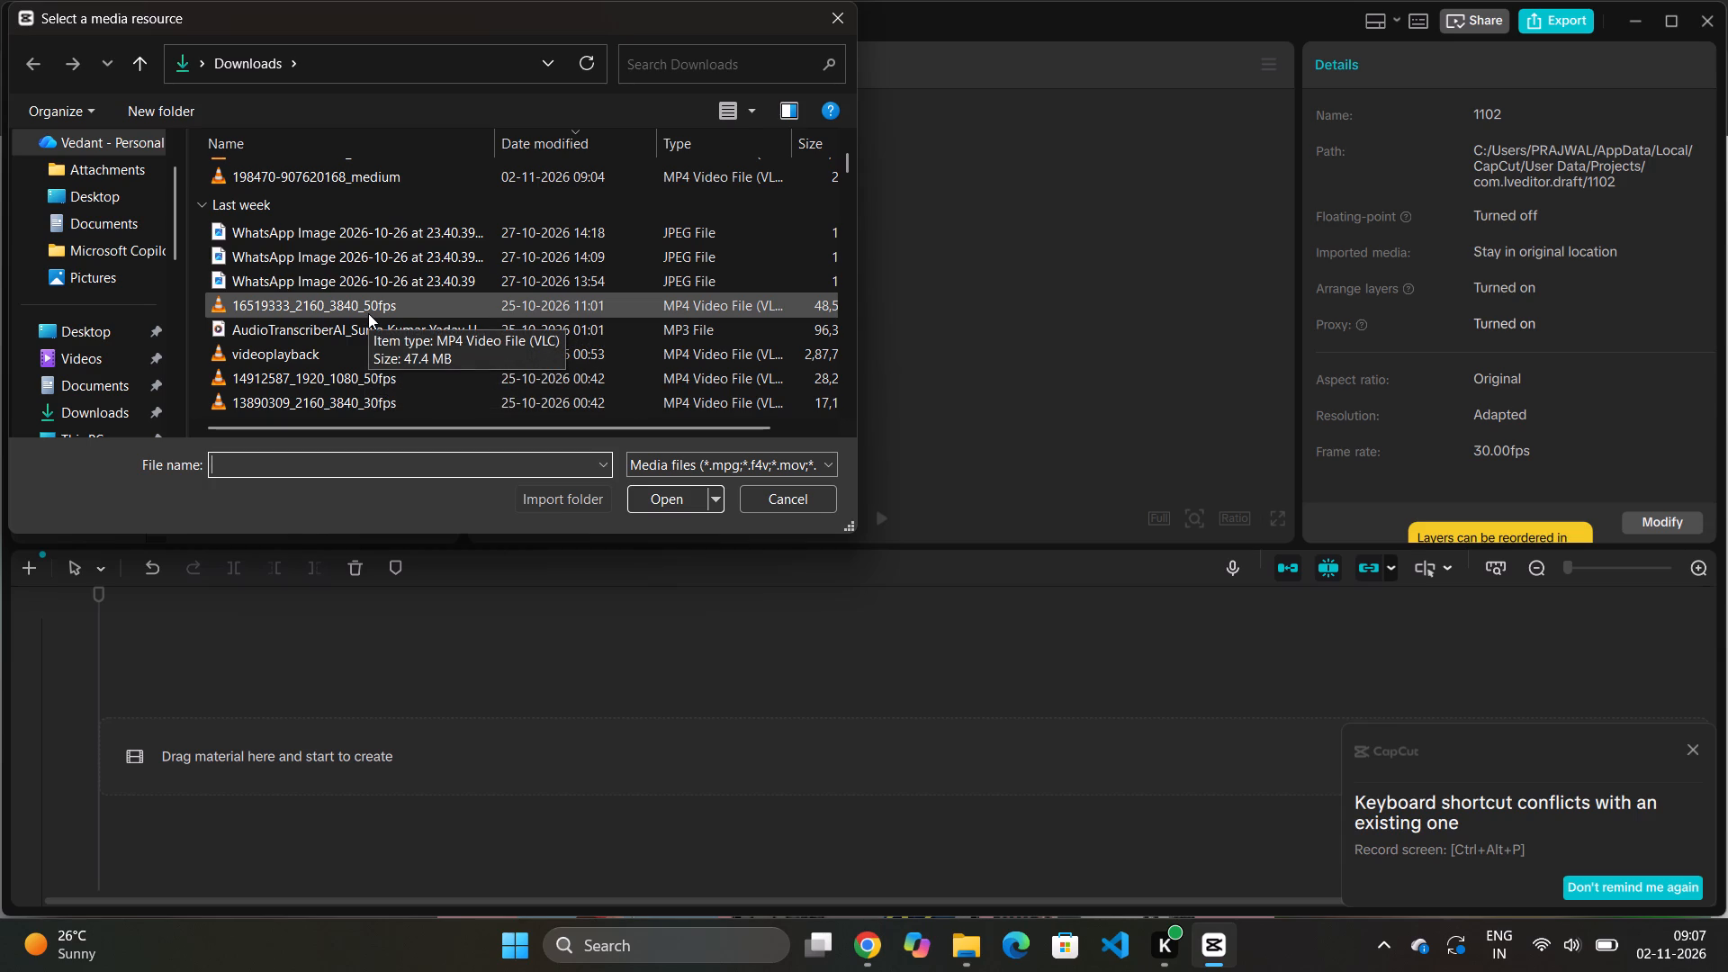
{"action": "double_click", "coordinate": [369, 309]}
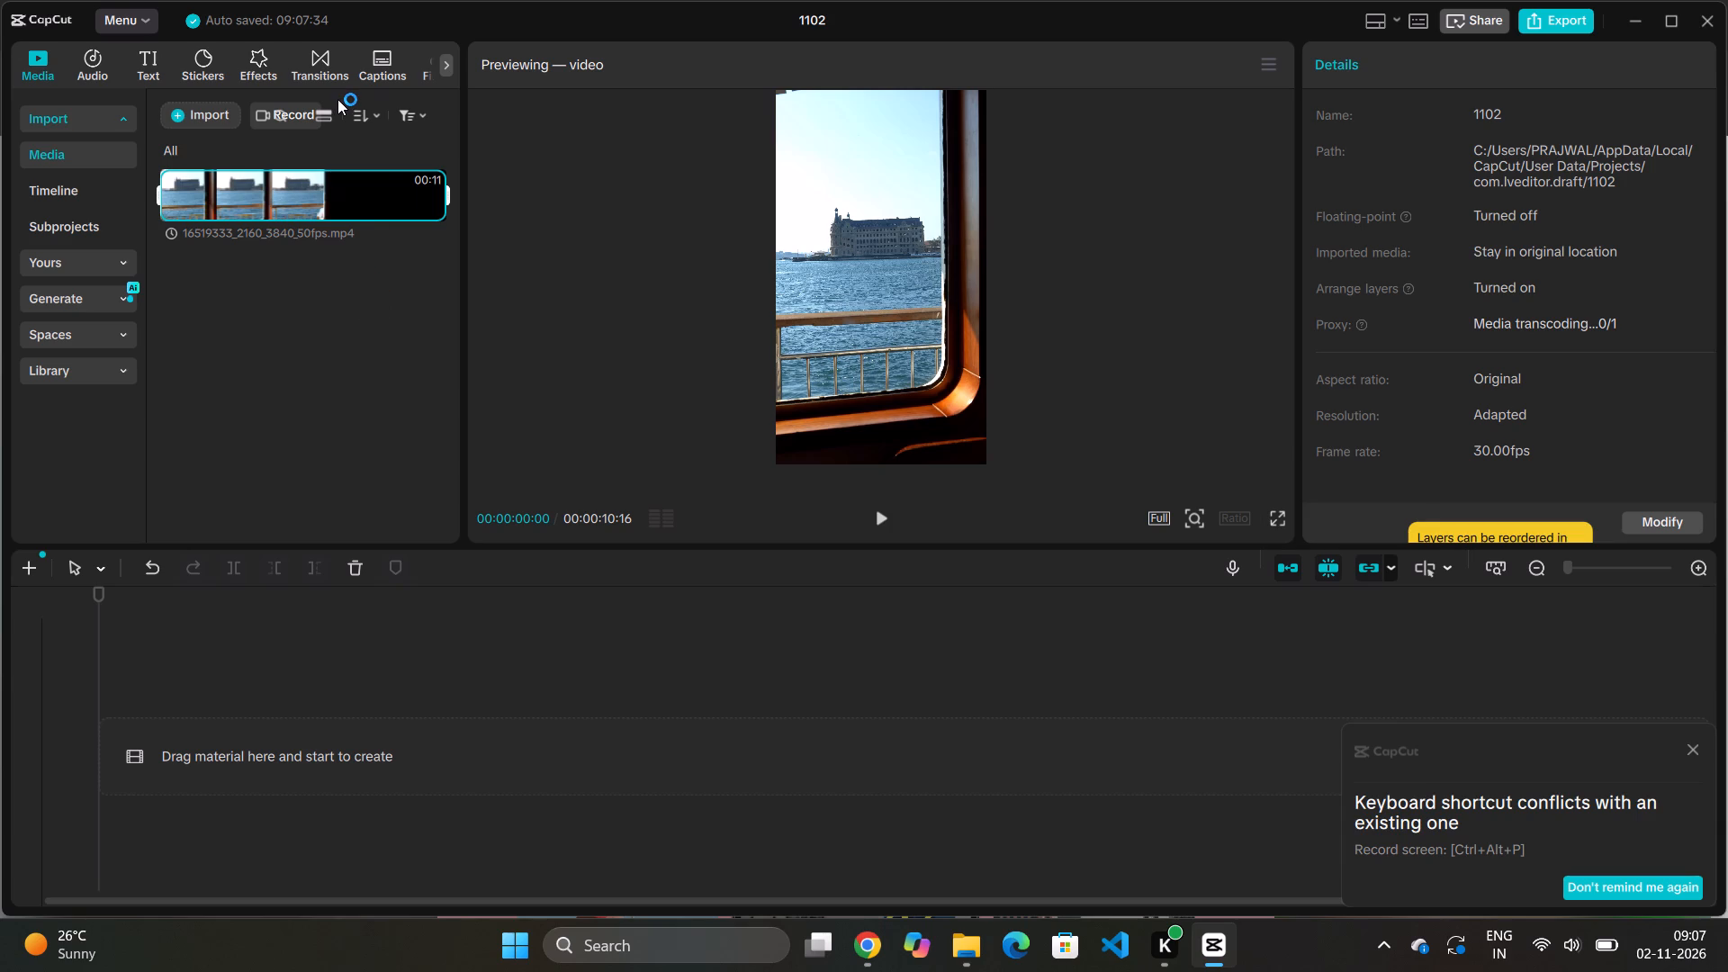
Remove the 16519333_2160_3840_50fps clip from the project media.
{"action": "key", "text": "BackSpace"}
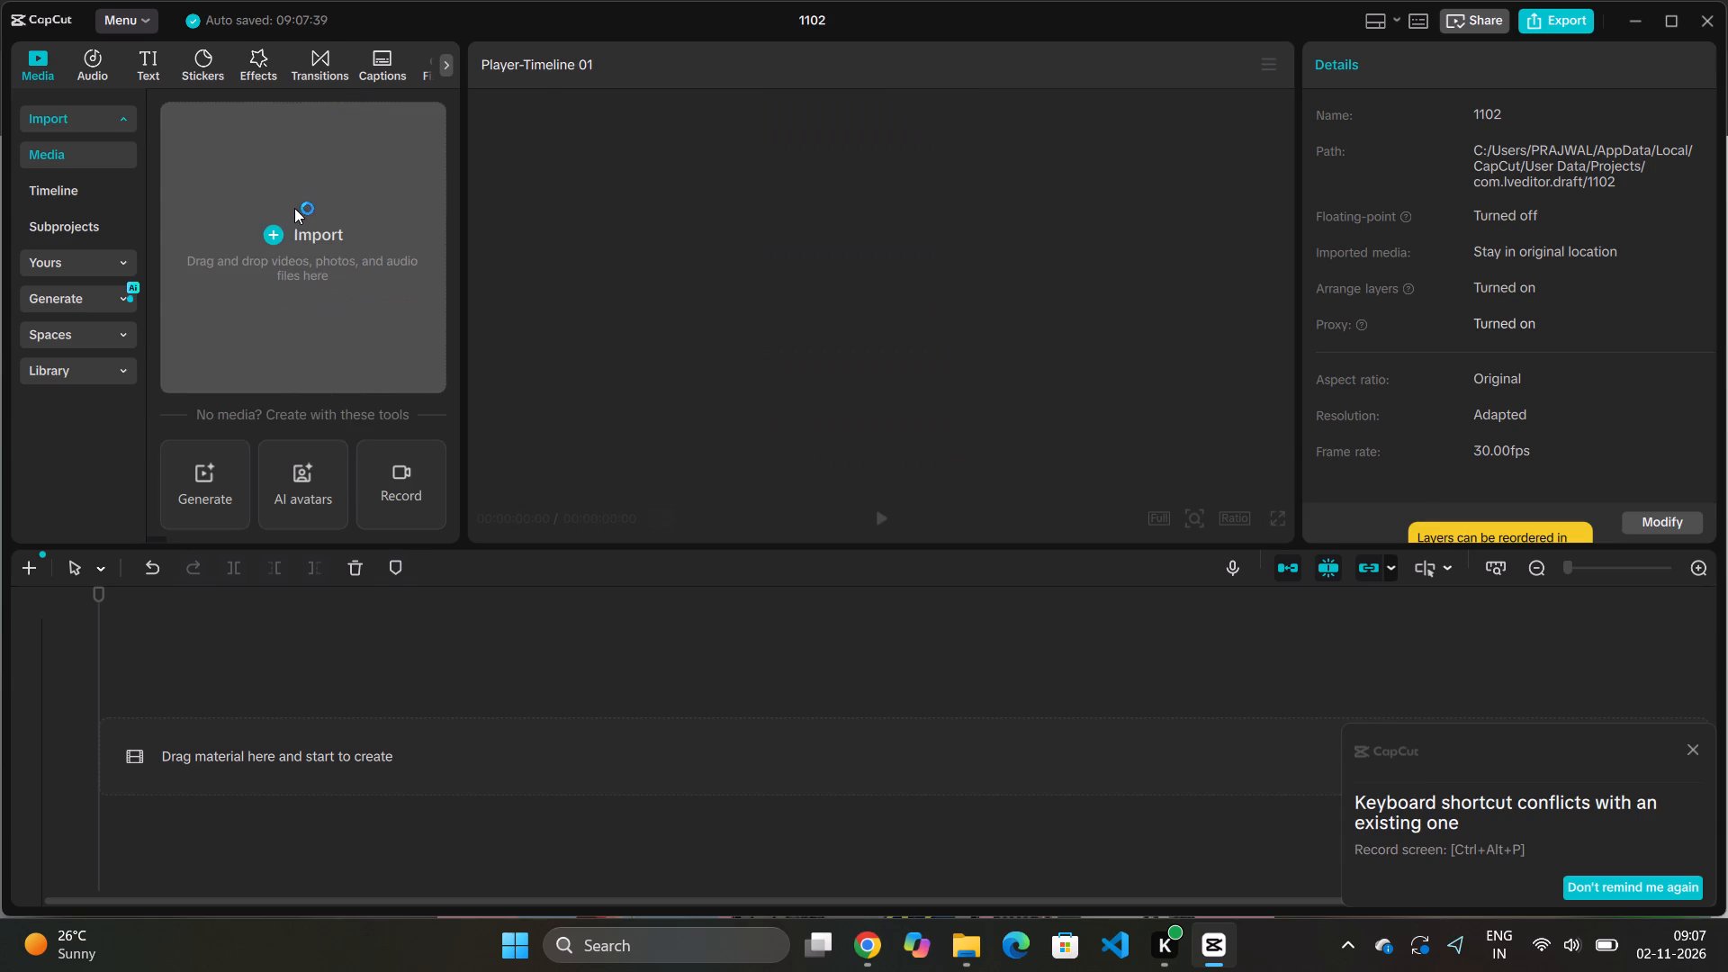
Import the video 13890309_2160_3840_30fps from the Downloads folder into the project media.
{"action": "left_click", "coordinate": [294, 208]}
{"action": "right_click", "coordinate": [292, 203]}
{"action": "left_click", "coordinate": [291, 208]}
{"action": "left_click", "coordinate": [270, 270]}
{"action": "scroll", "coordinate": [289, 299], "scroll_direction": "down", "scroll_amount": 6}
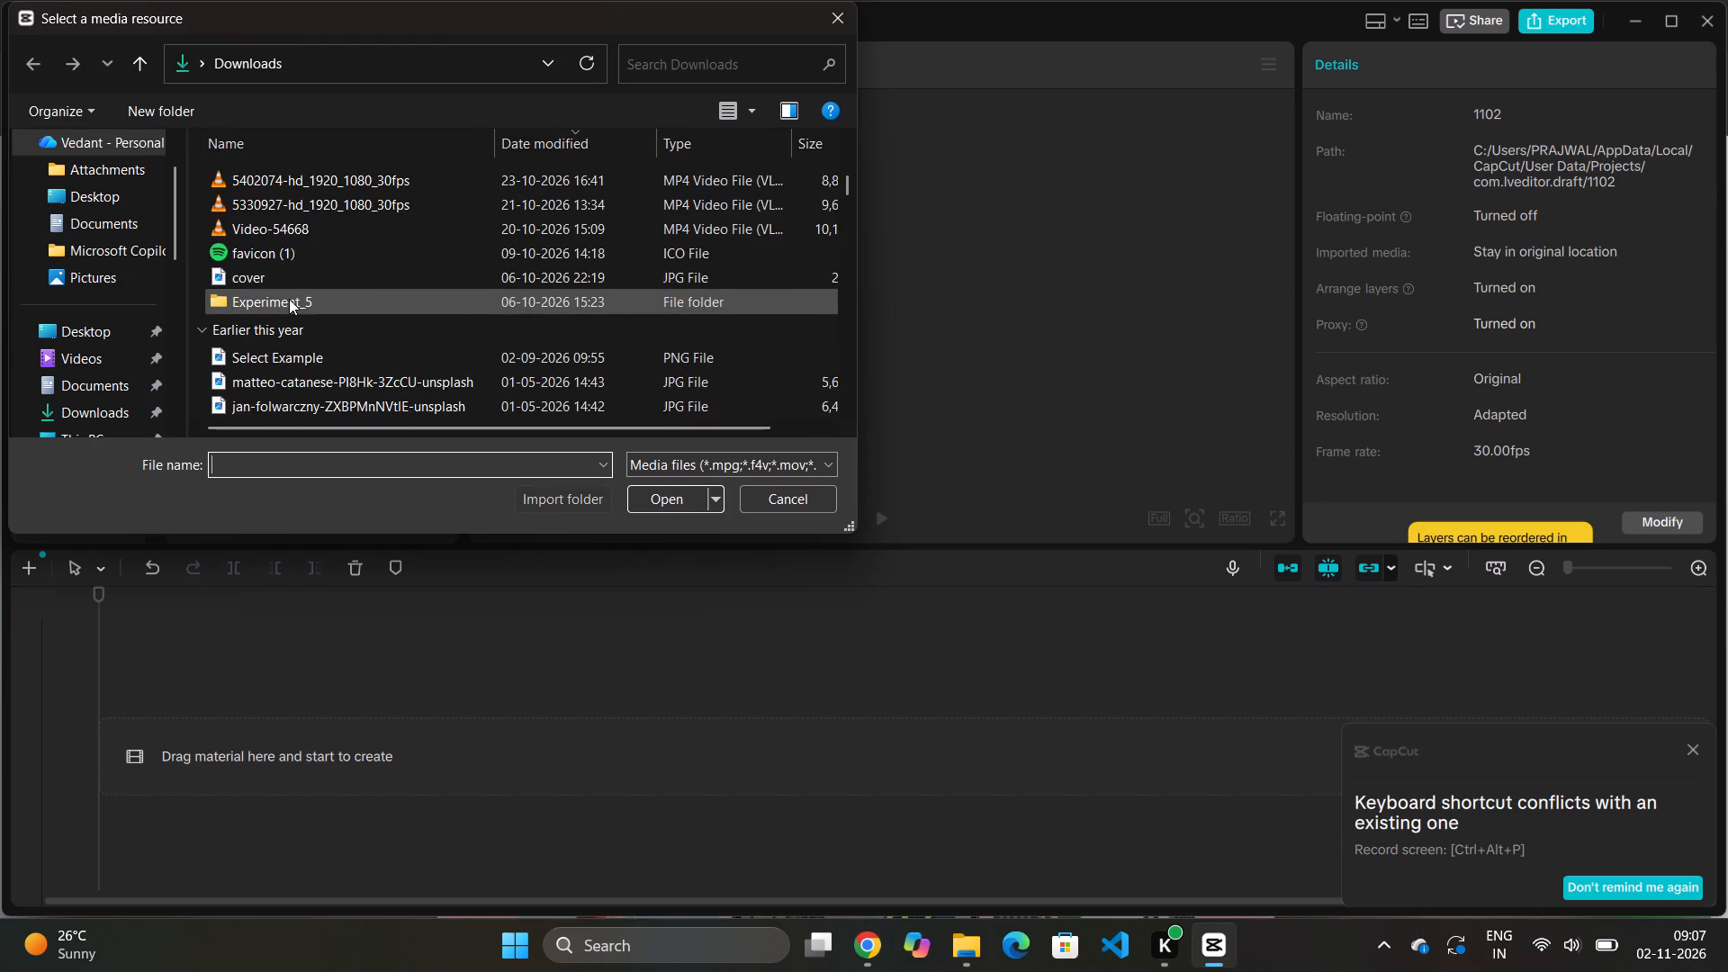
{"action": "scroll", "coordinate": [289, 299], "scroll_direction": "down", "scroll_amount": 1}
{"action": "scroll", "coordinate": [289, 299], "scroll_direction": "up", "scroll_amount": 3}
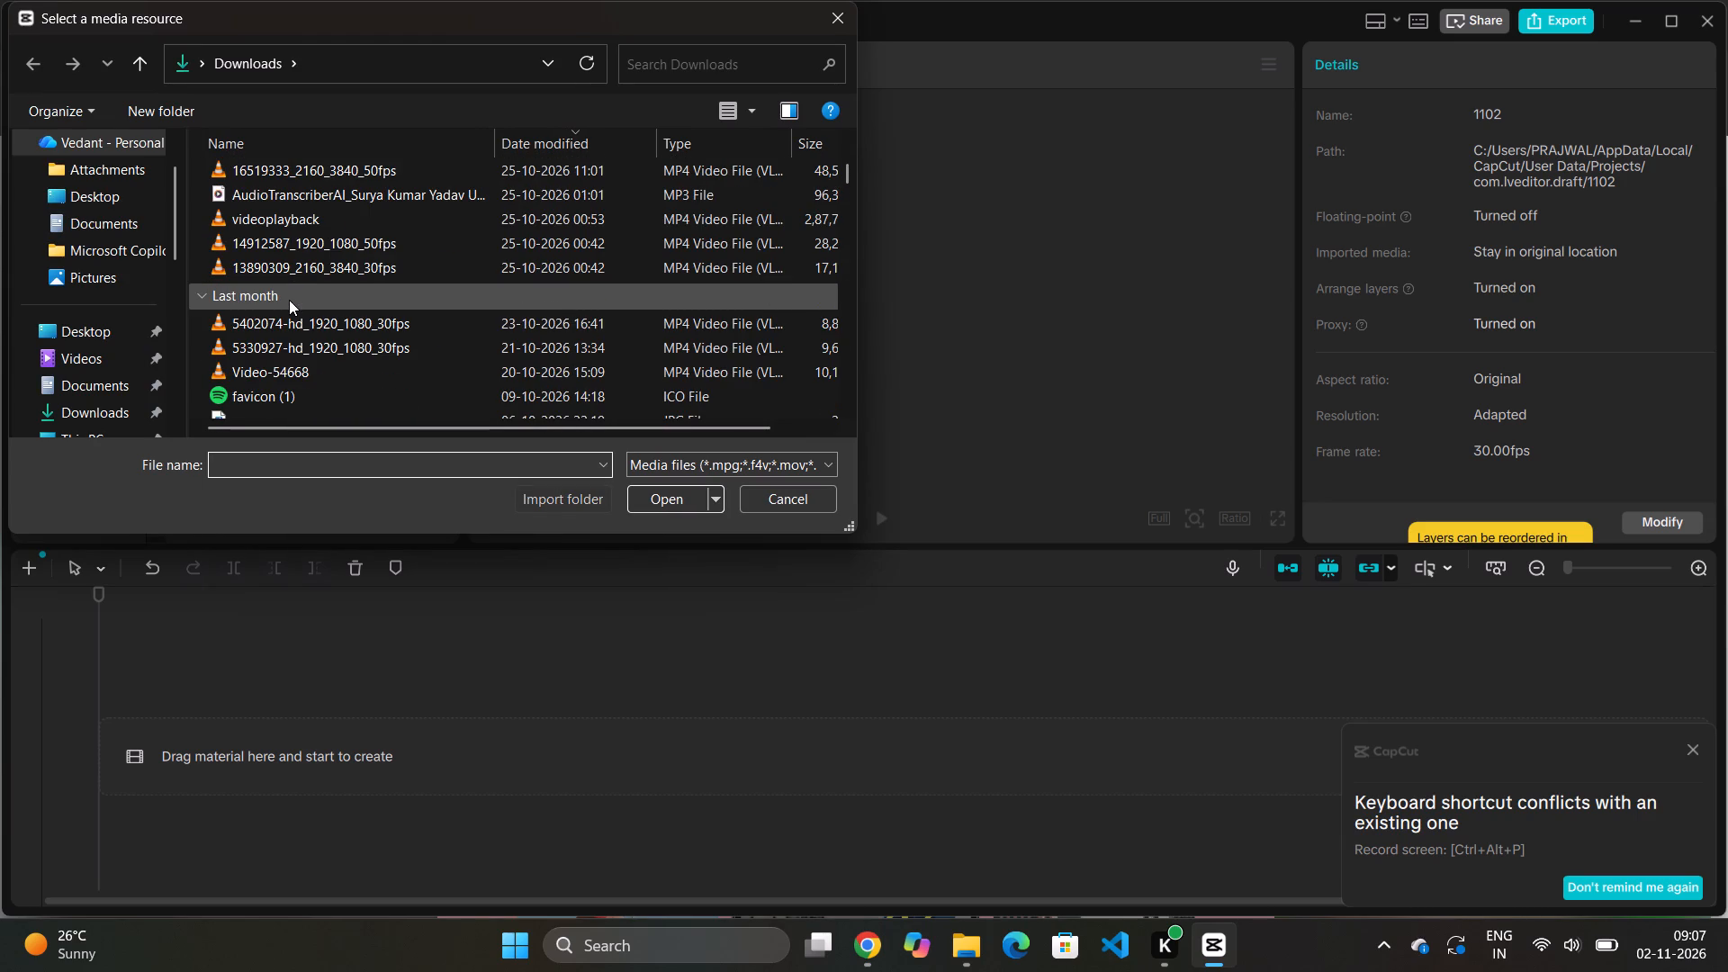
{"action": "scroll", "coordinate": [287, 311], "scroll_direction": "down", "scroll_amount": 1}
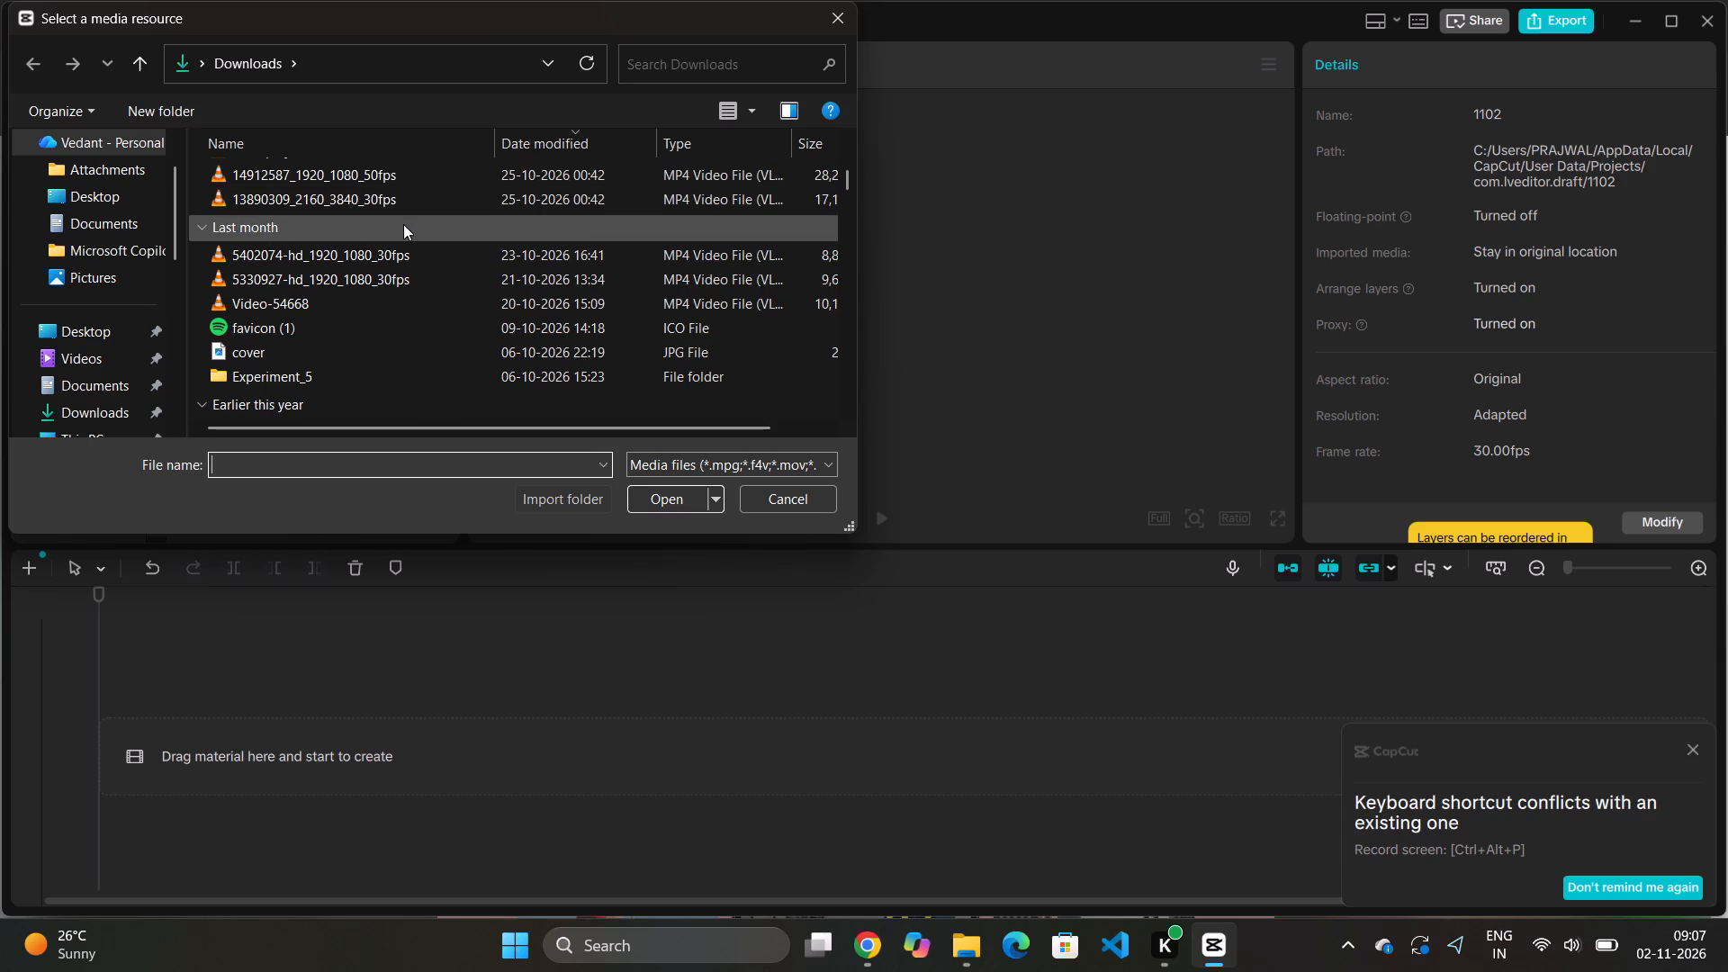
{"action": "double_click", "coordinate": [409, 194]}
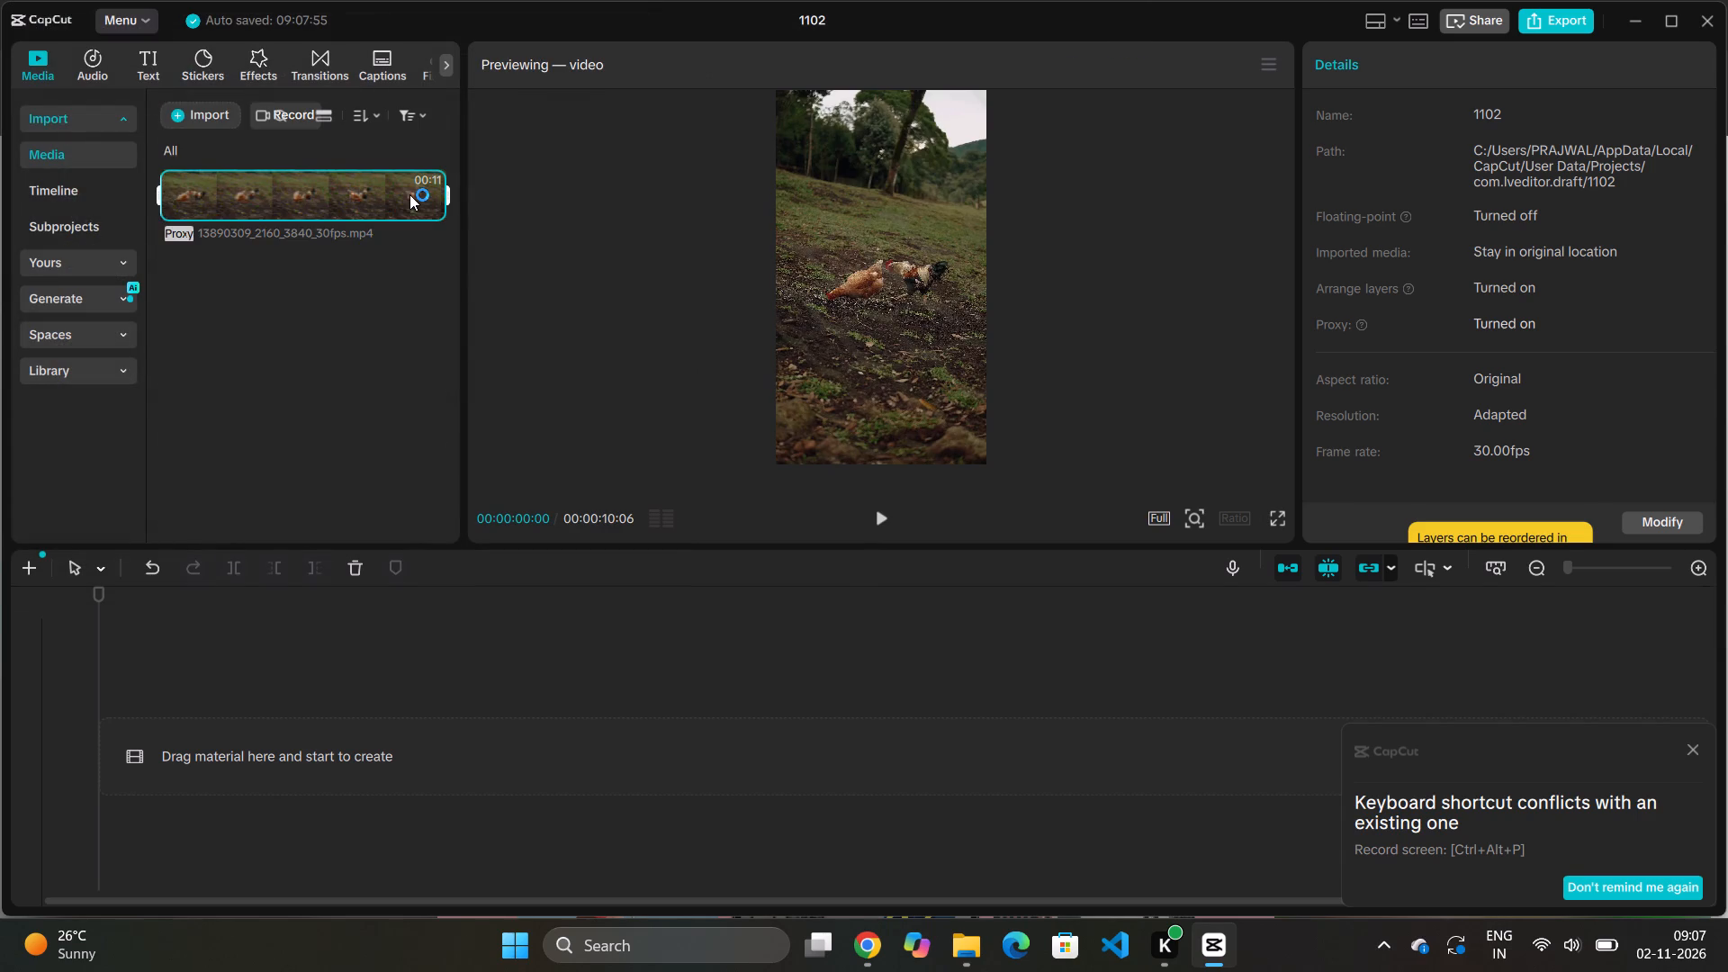
Import the street video 5330927-hd_1920_1080_30fps from the Downloads folder into the project media.
{"action": "left_click", "coordinate": [194, 112]}
{"action": "left_click", "coordinate": [257, 166]}
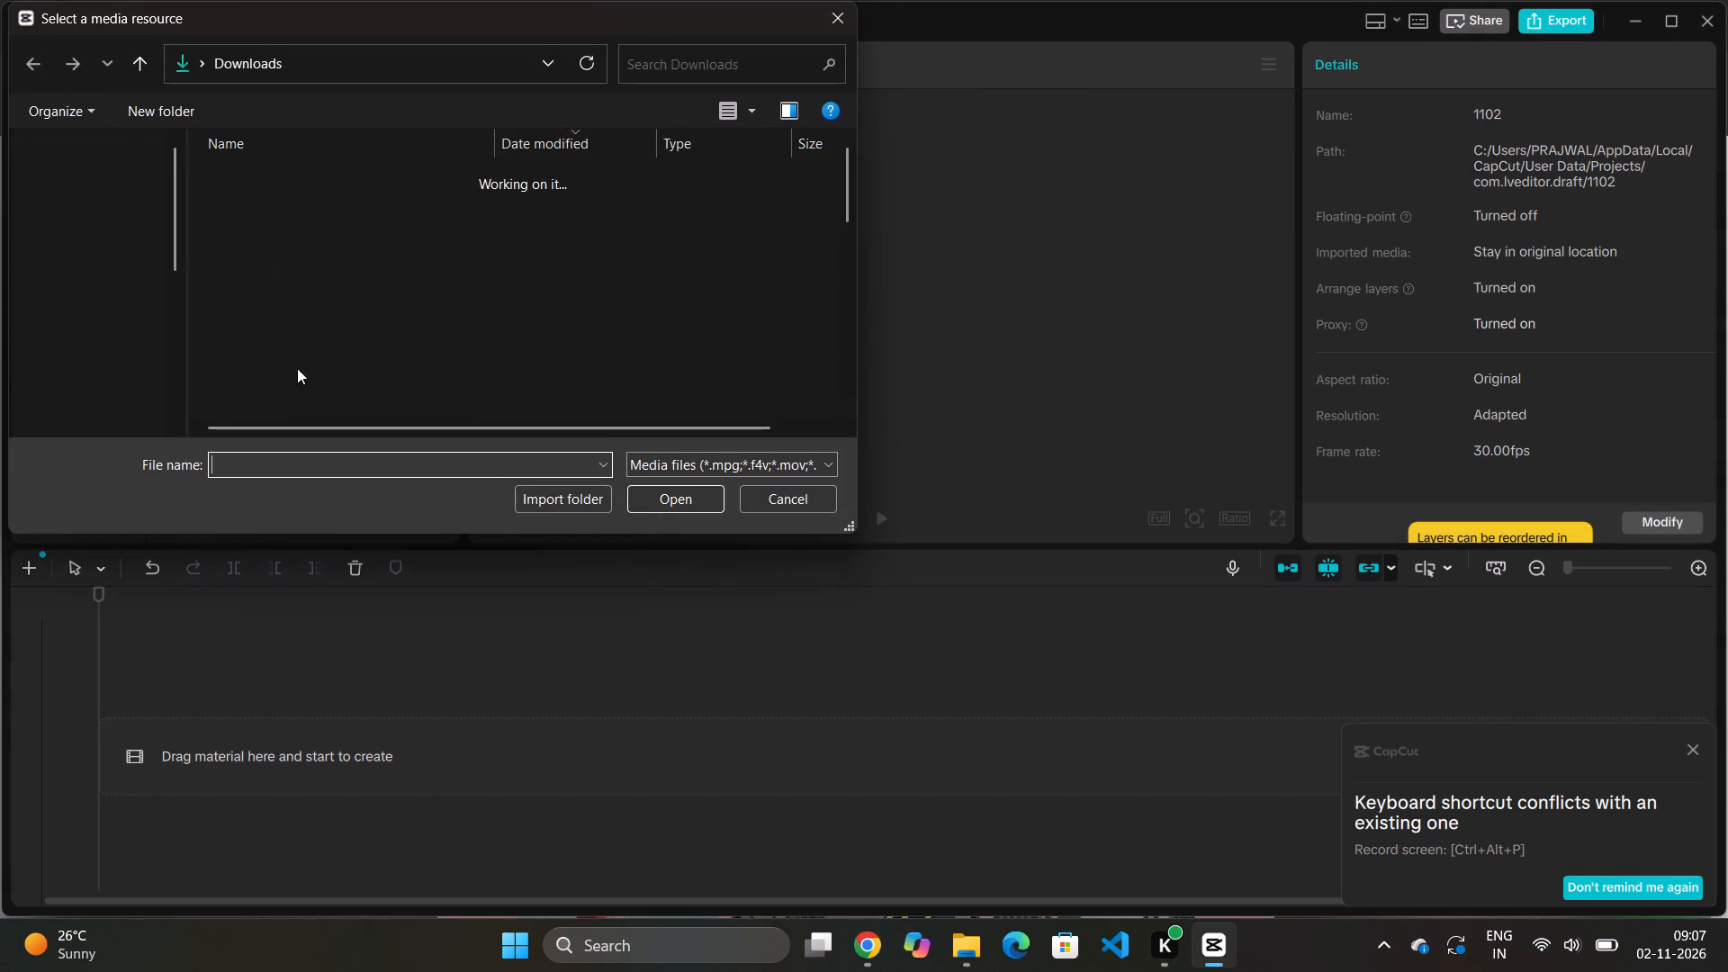
{"action": "scroll", "coordinate": [306, 312], "scroll_direction": "down", "scroll_amount": 3}
{"action": "double_click", "coordinate": [317, 324]}
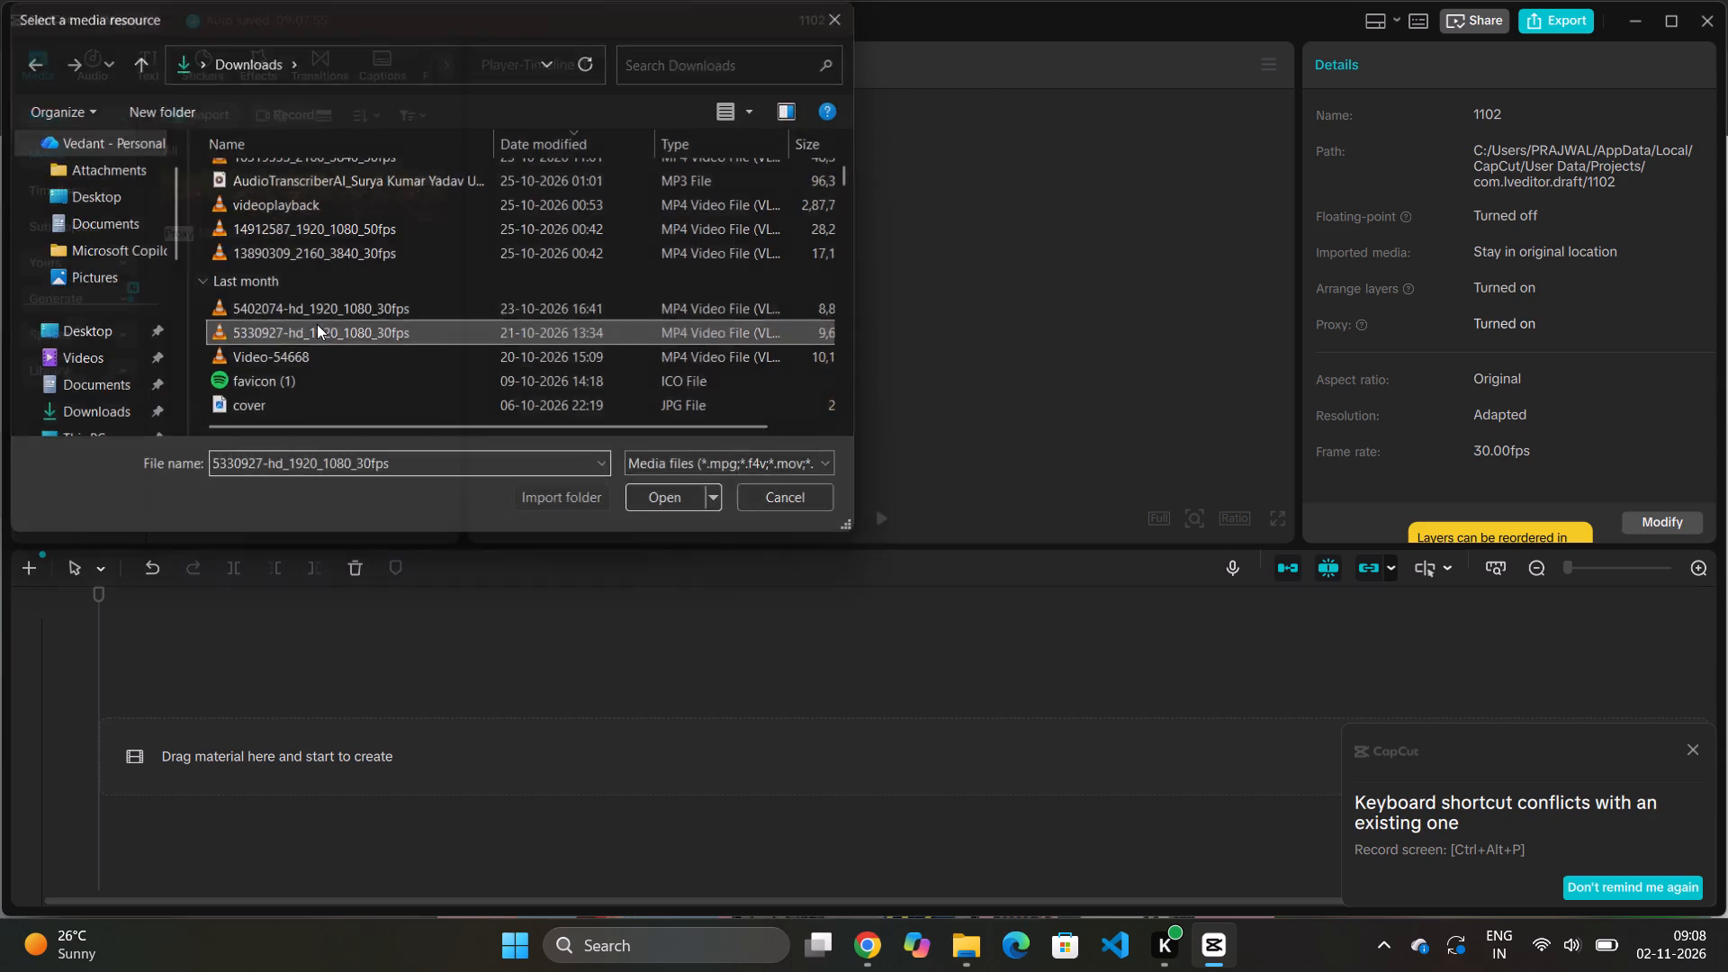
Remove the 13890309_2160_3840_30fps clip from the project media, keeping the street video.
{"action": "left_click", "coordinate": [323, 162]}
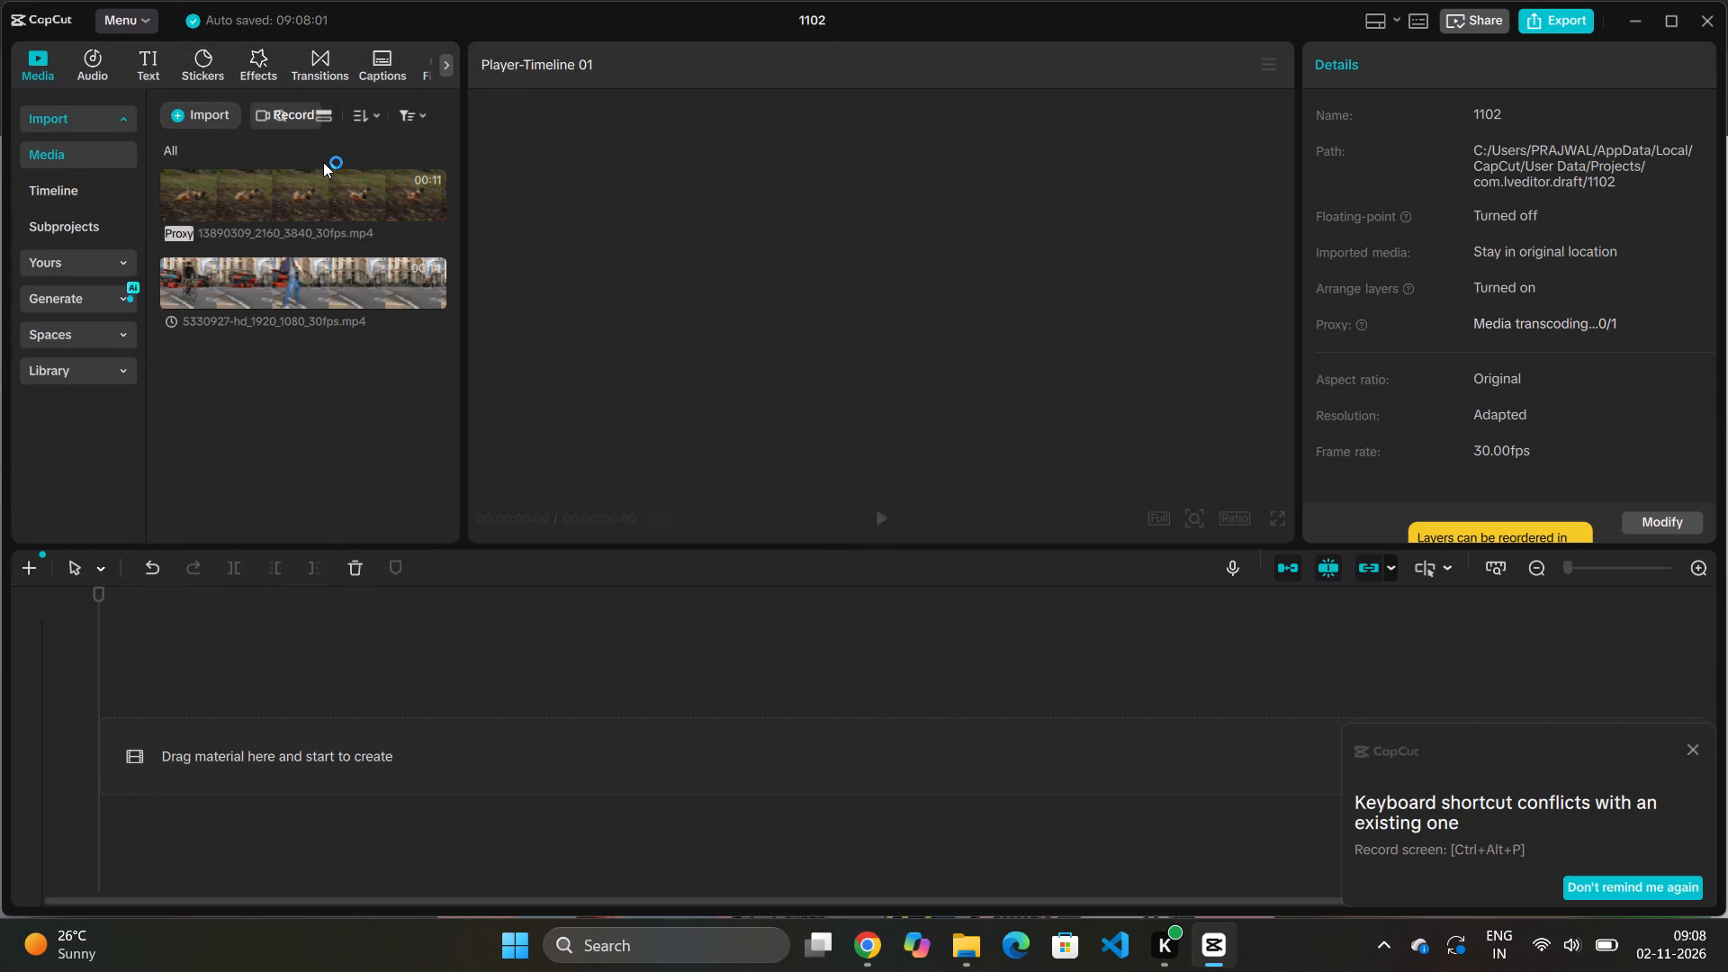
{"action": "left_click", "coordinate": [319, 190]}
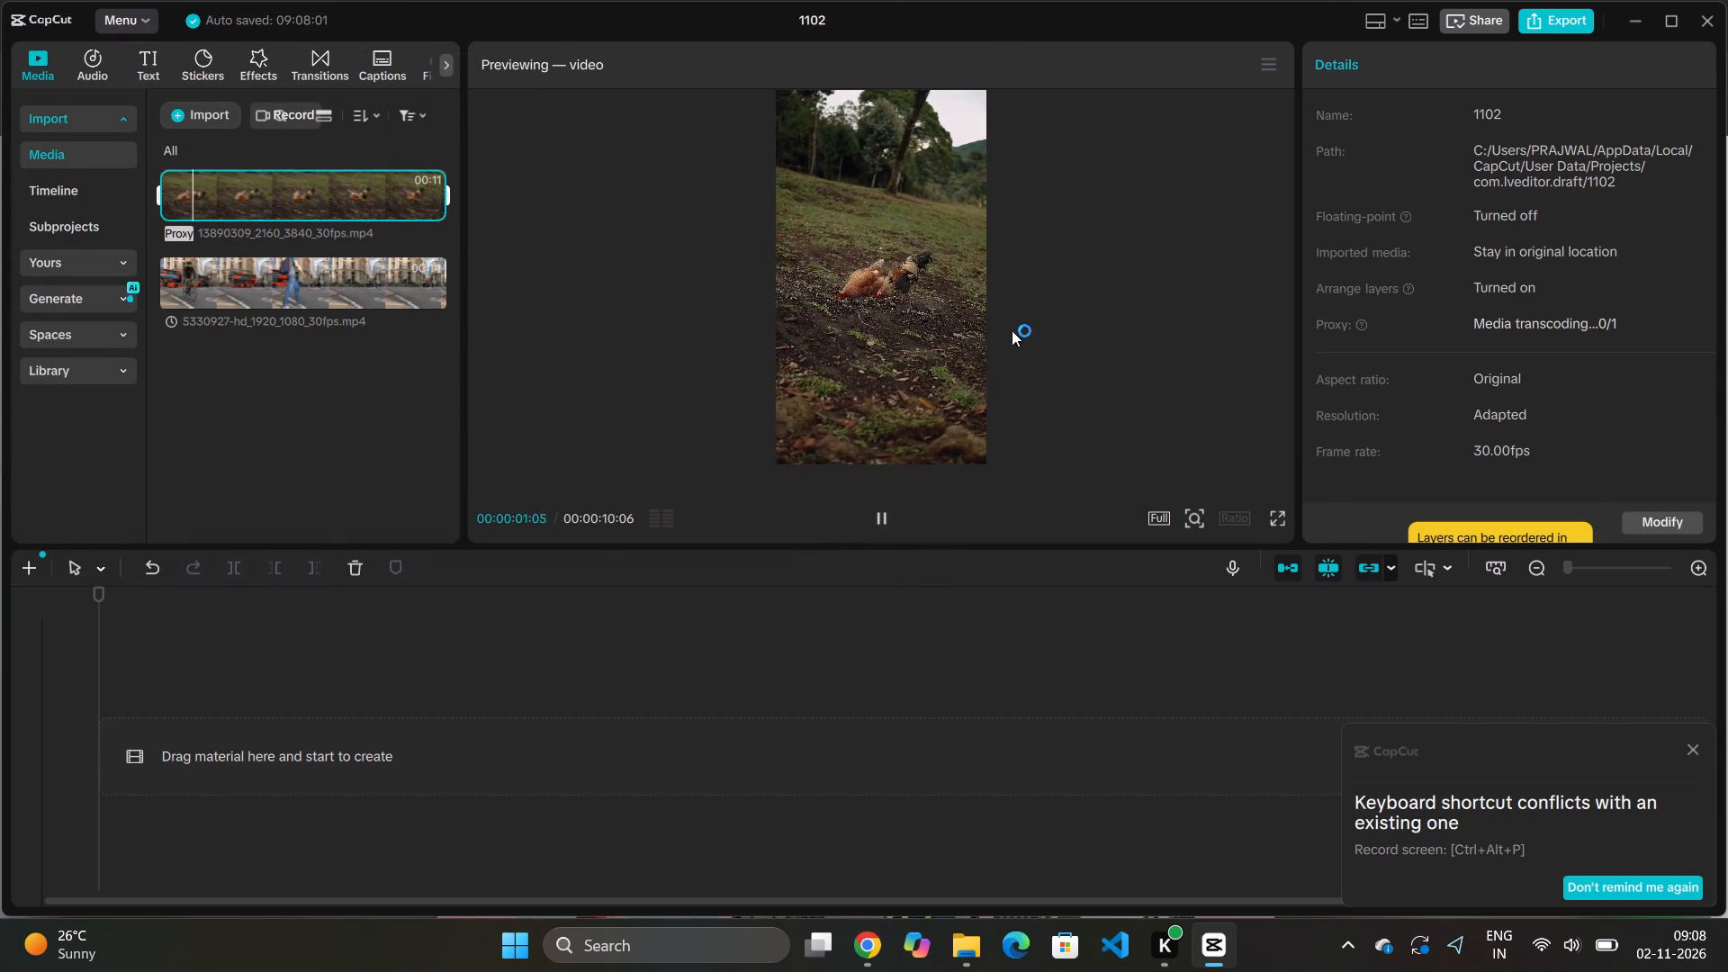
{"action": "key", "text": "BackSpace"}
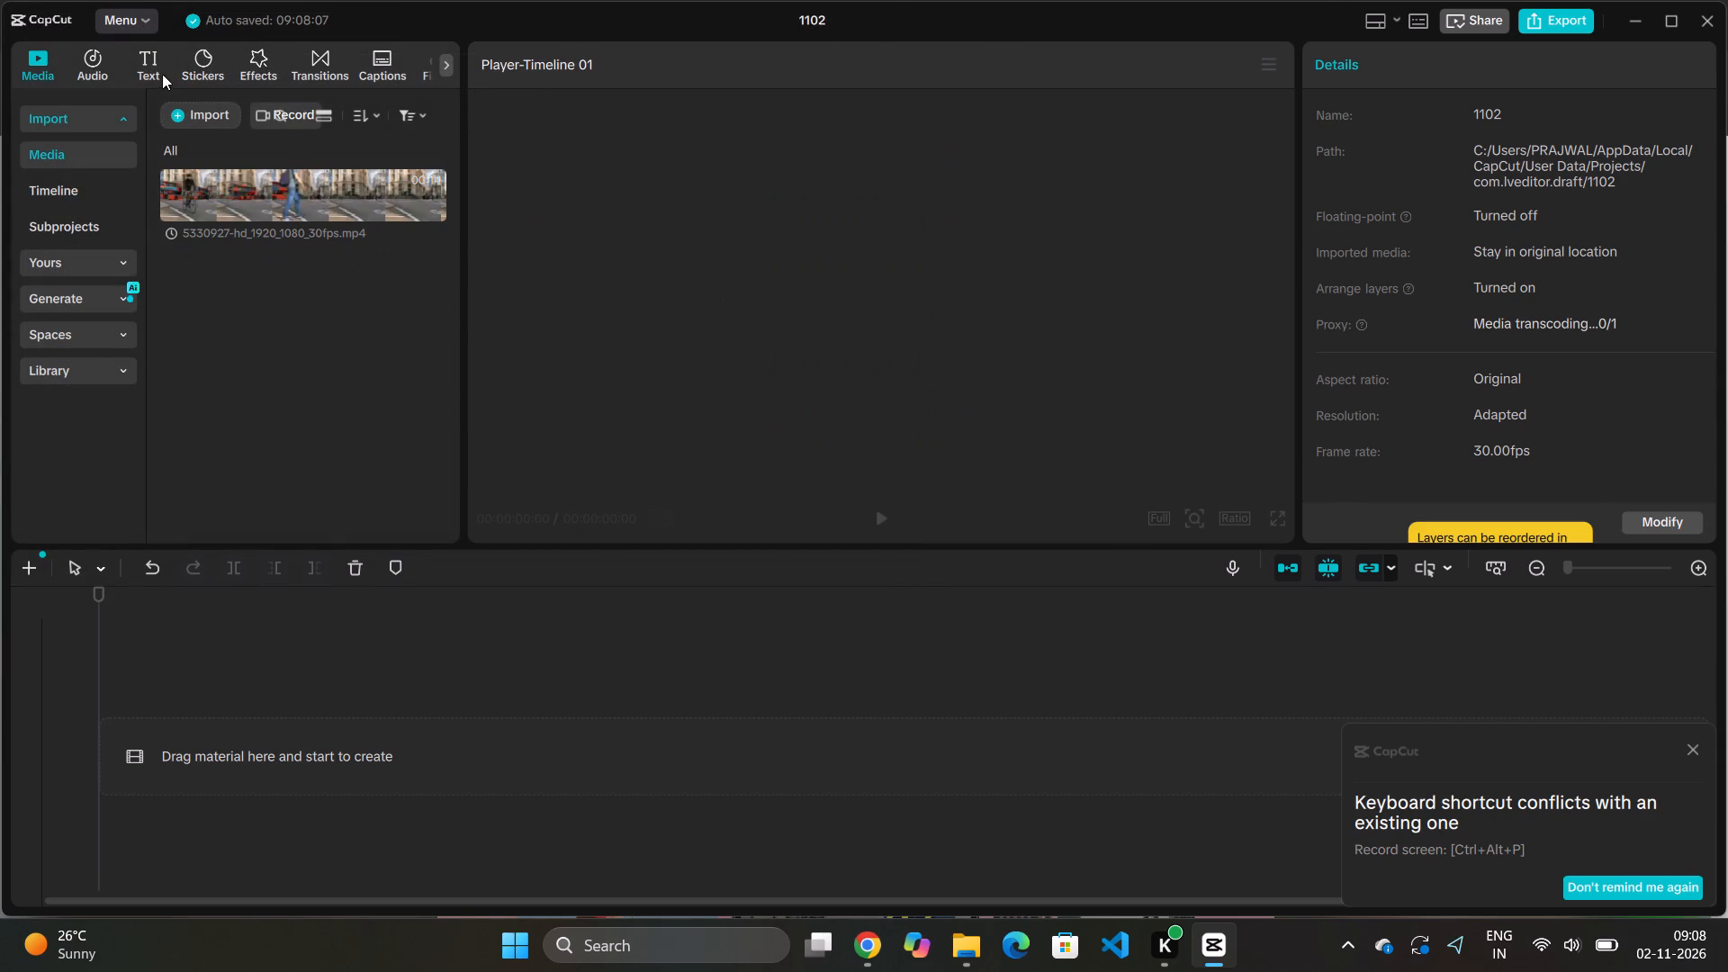
Place the 5330927-hd_1920_1080_30fps street clip at the start of the main timeline track.
{"action": "left_click_drag", "start_coordinate": [271, 195], "coordinate": [243, 760]}
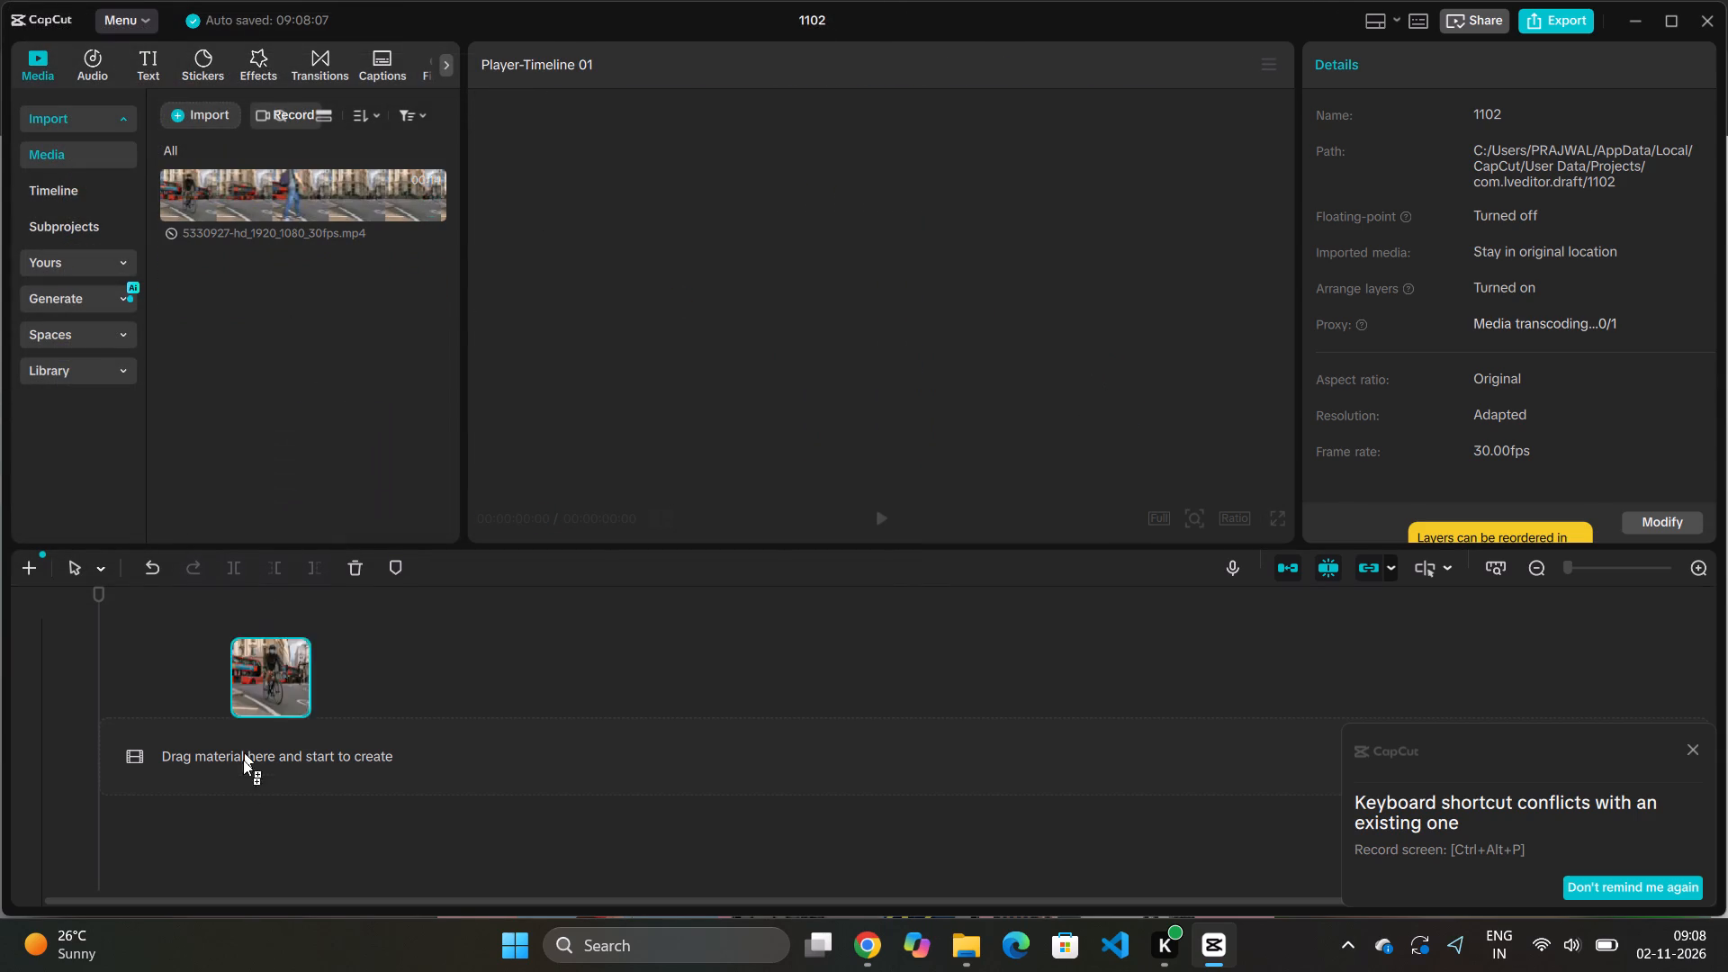
{"action": "left_click_drag", "start_coordinate": [243, 760], "coordinate": [213, 737]}
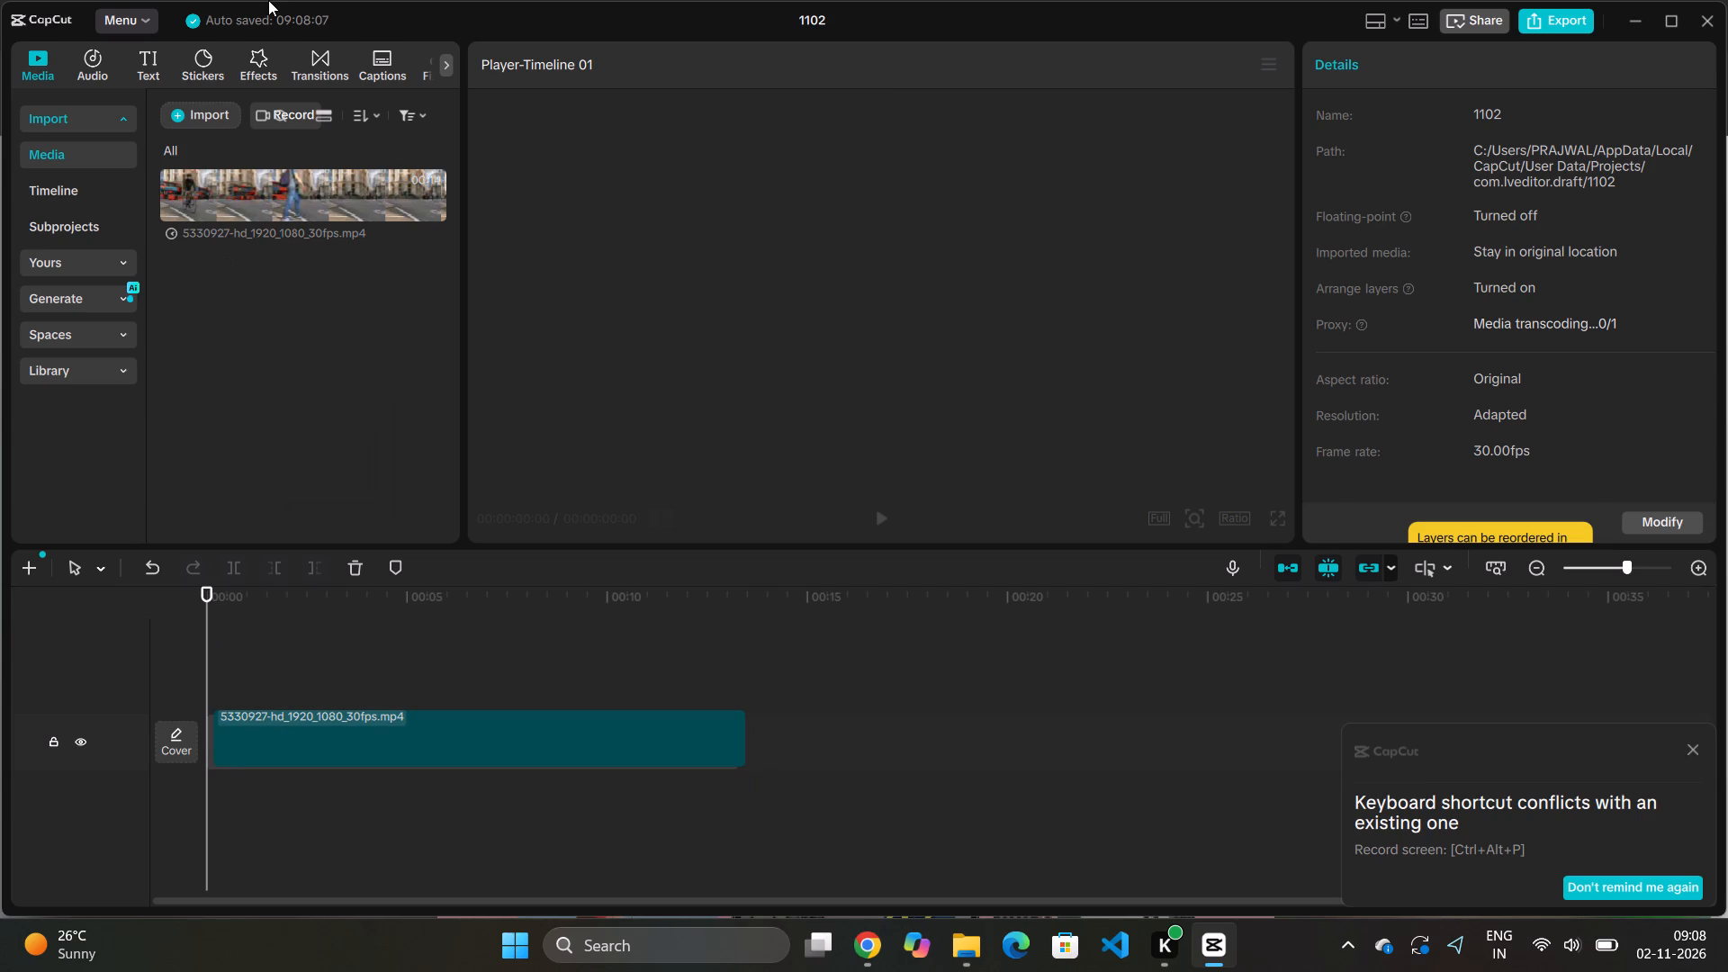
{"action": "left_click", "coordinate": [222, 115]}
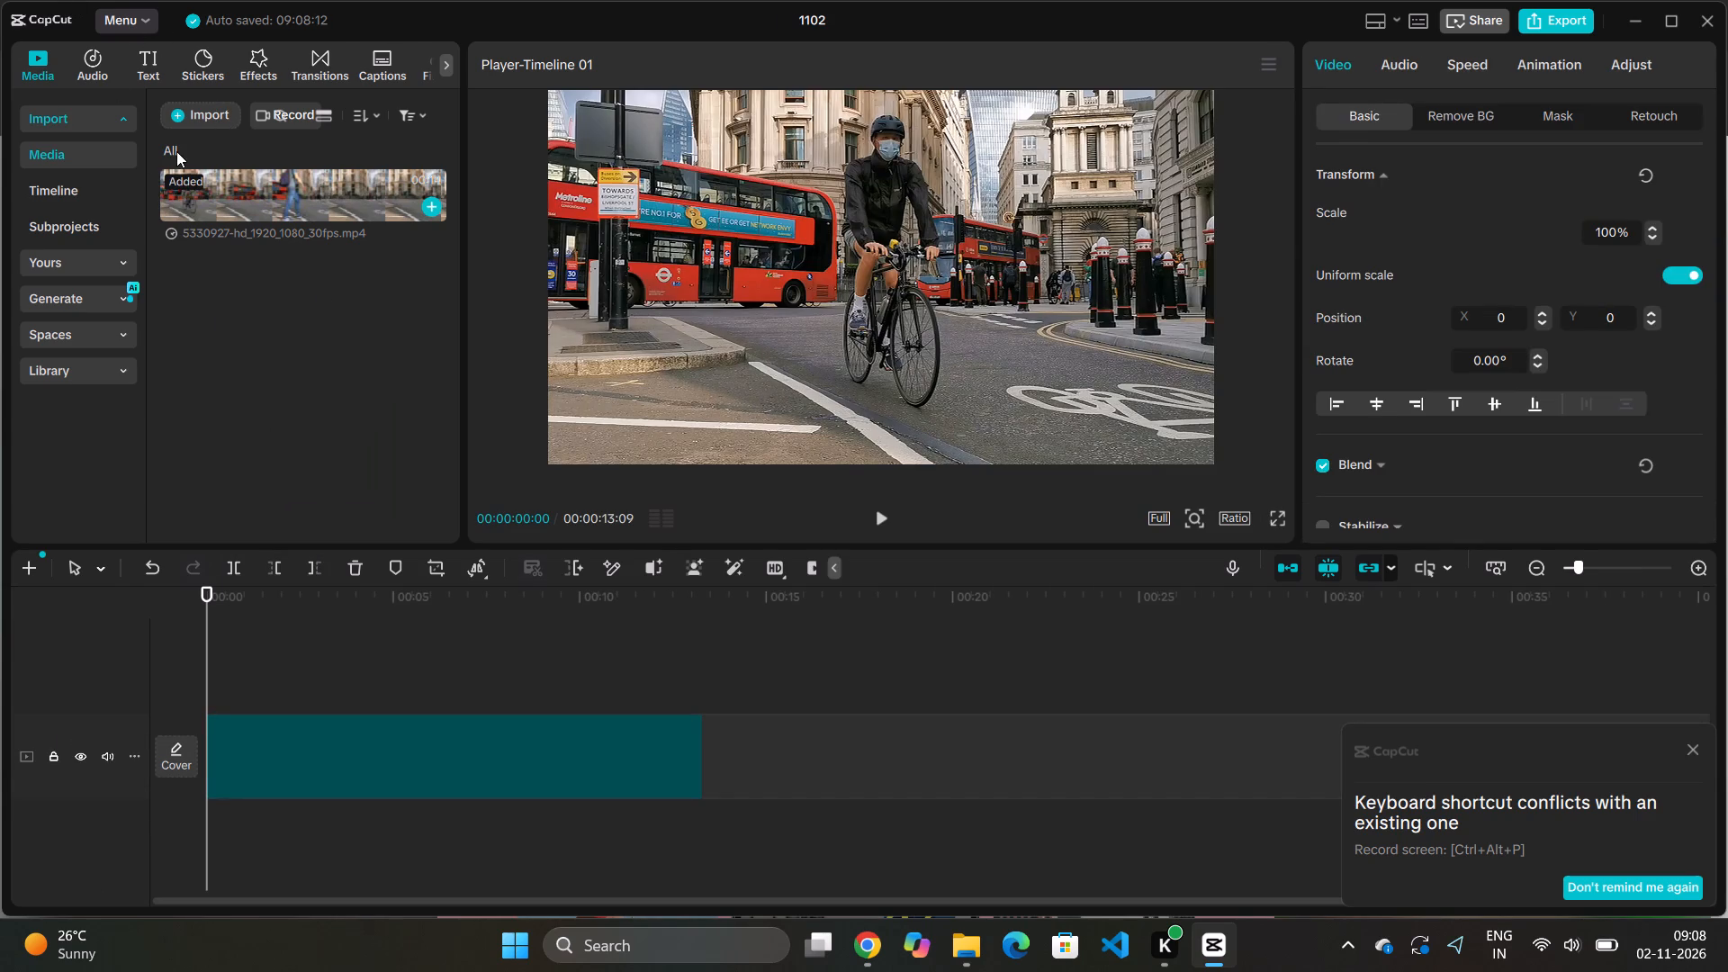
{"action": "left_click", "coordinate": [193, 112]}
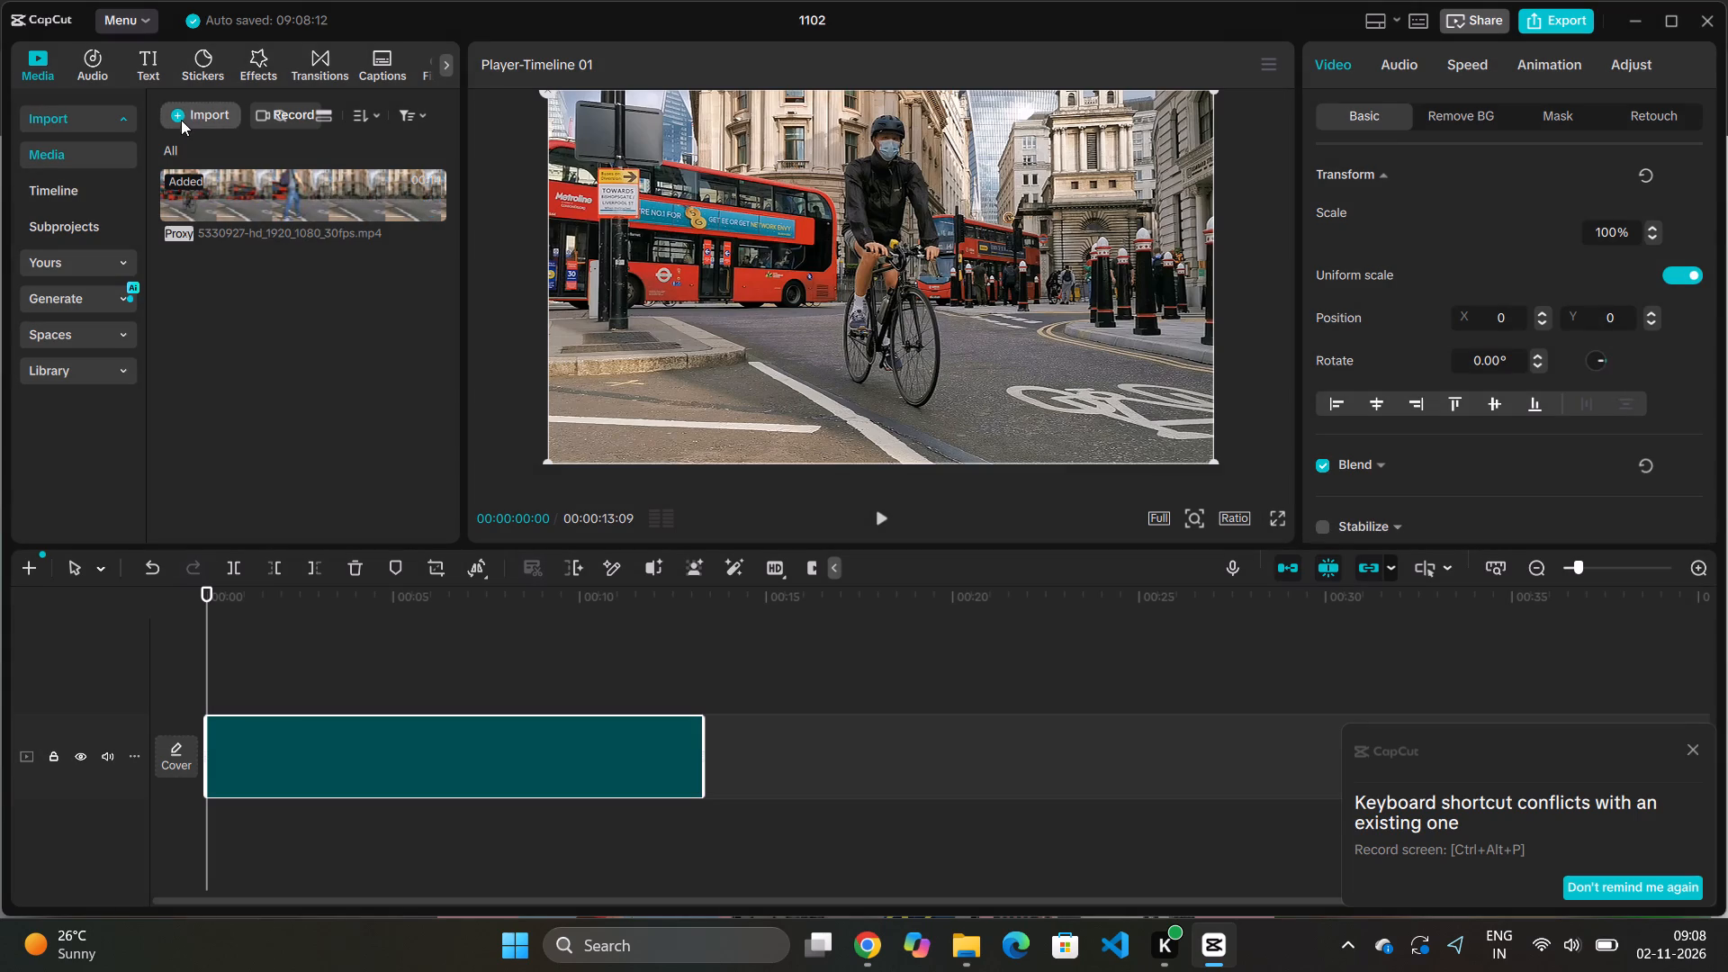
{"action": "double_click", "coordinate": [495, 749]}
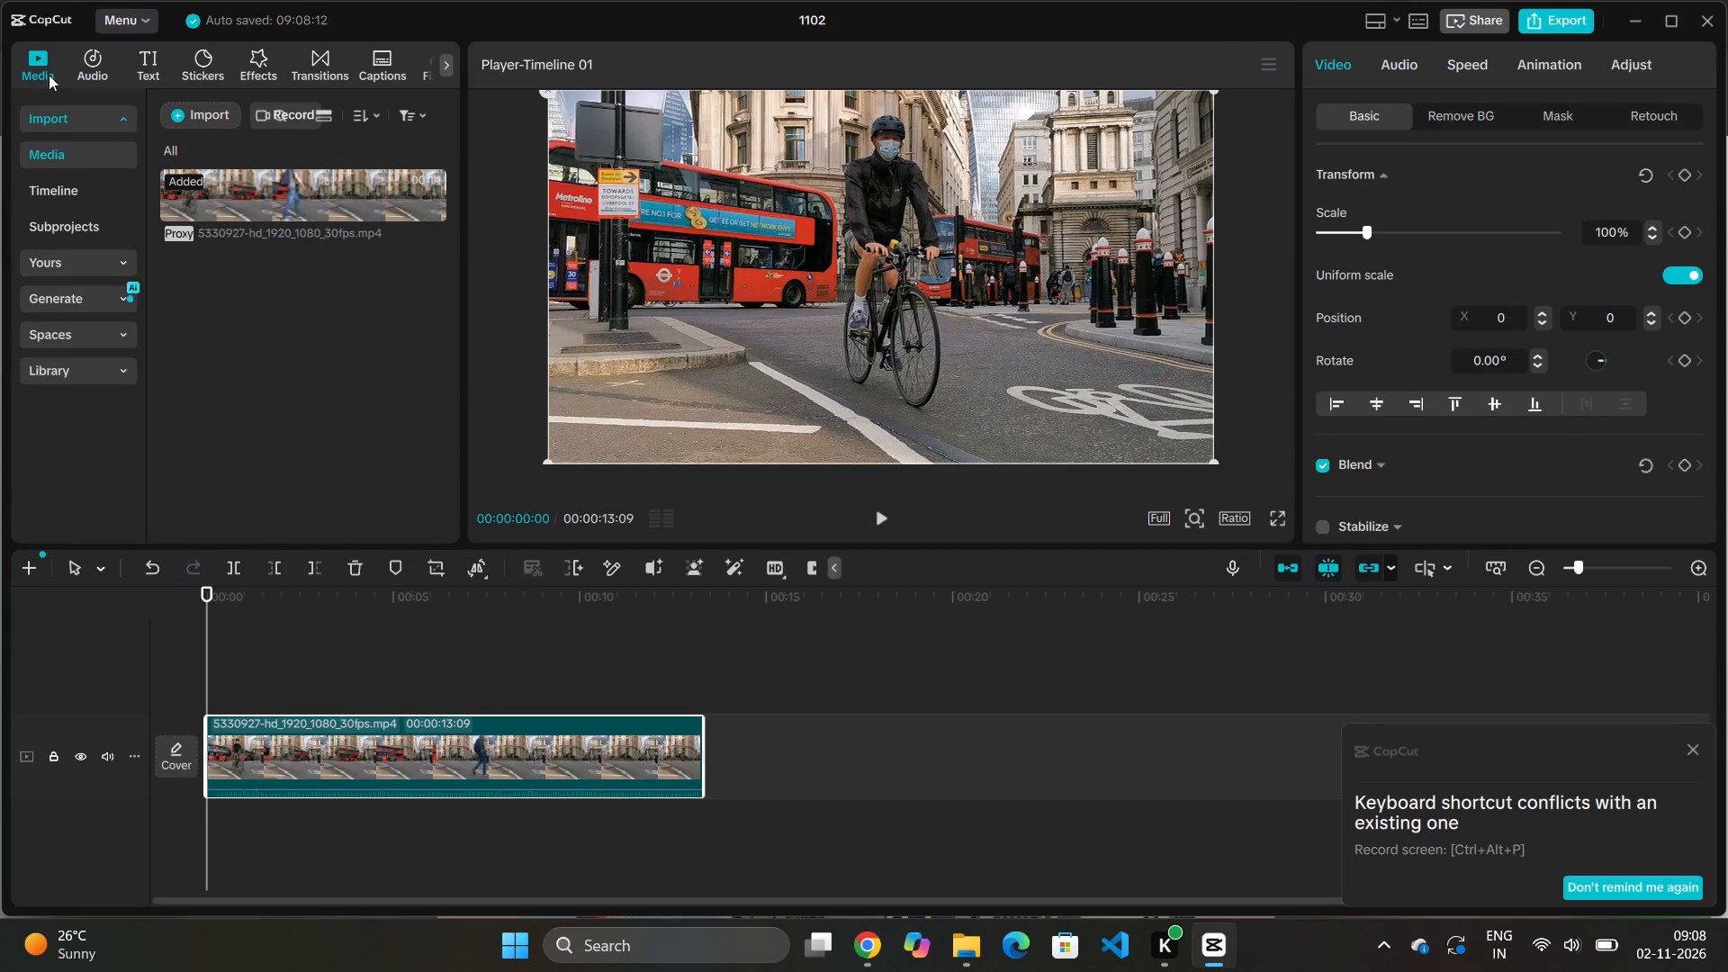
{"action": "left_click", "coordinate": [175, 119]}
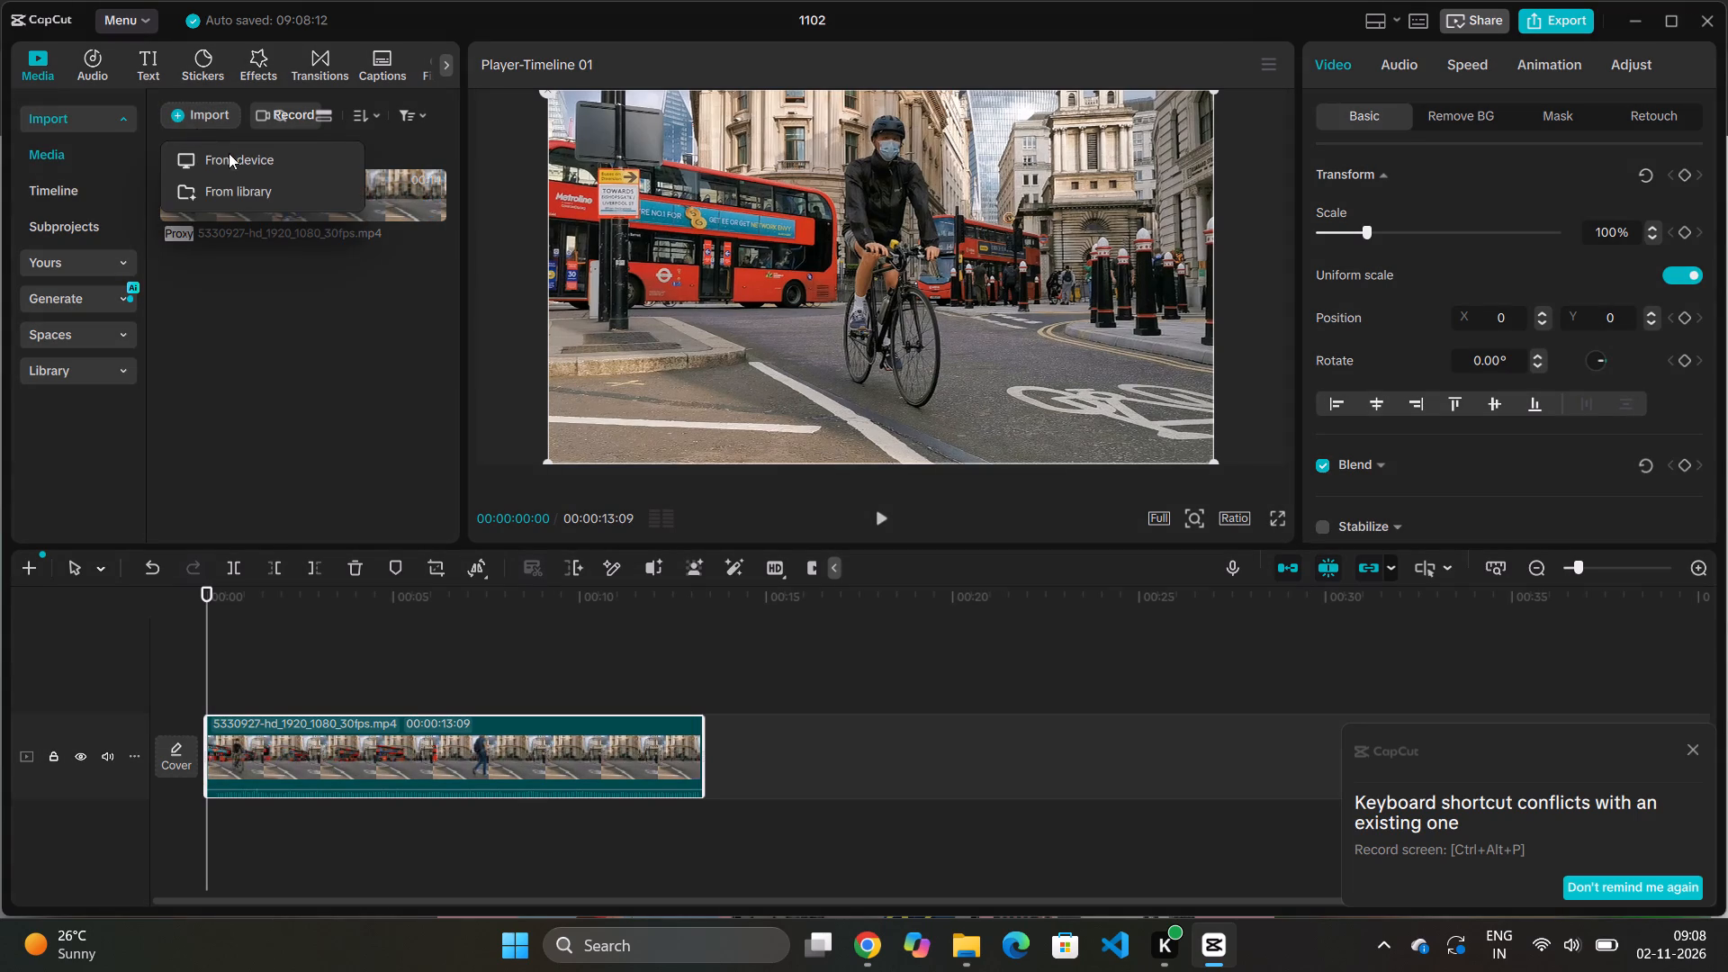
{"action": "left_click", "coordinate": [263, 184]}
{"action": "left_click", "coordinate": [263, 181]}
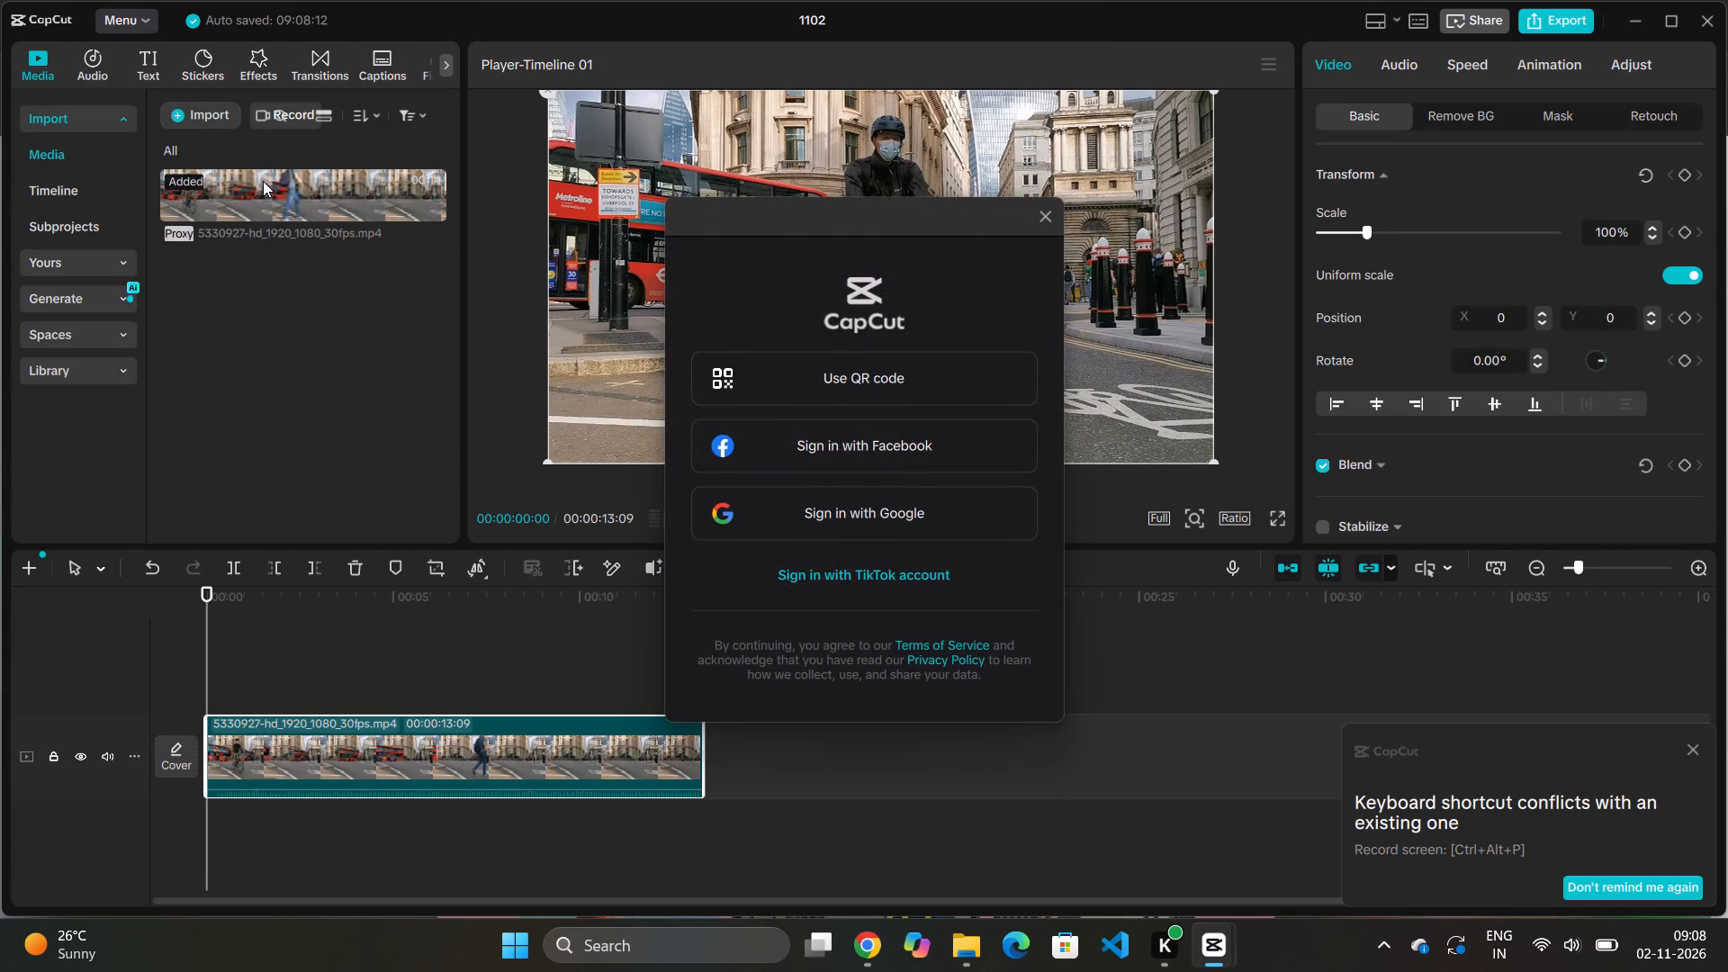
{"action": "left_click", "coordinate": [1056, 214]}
{"action": "left_click", "coordinate": [177, 107]}
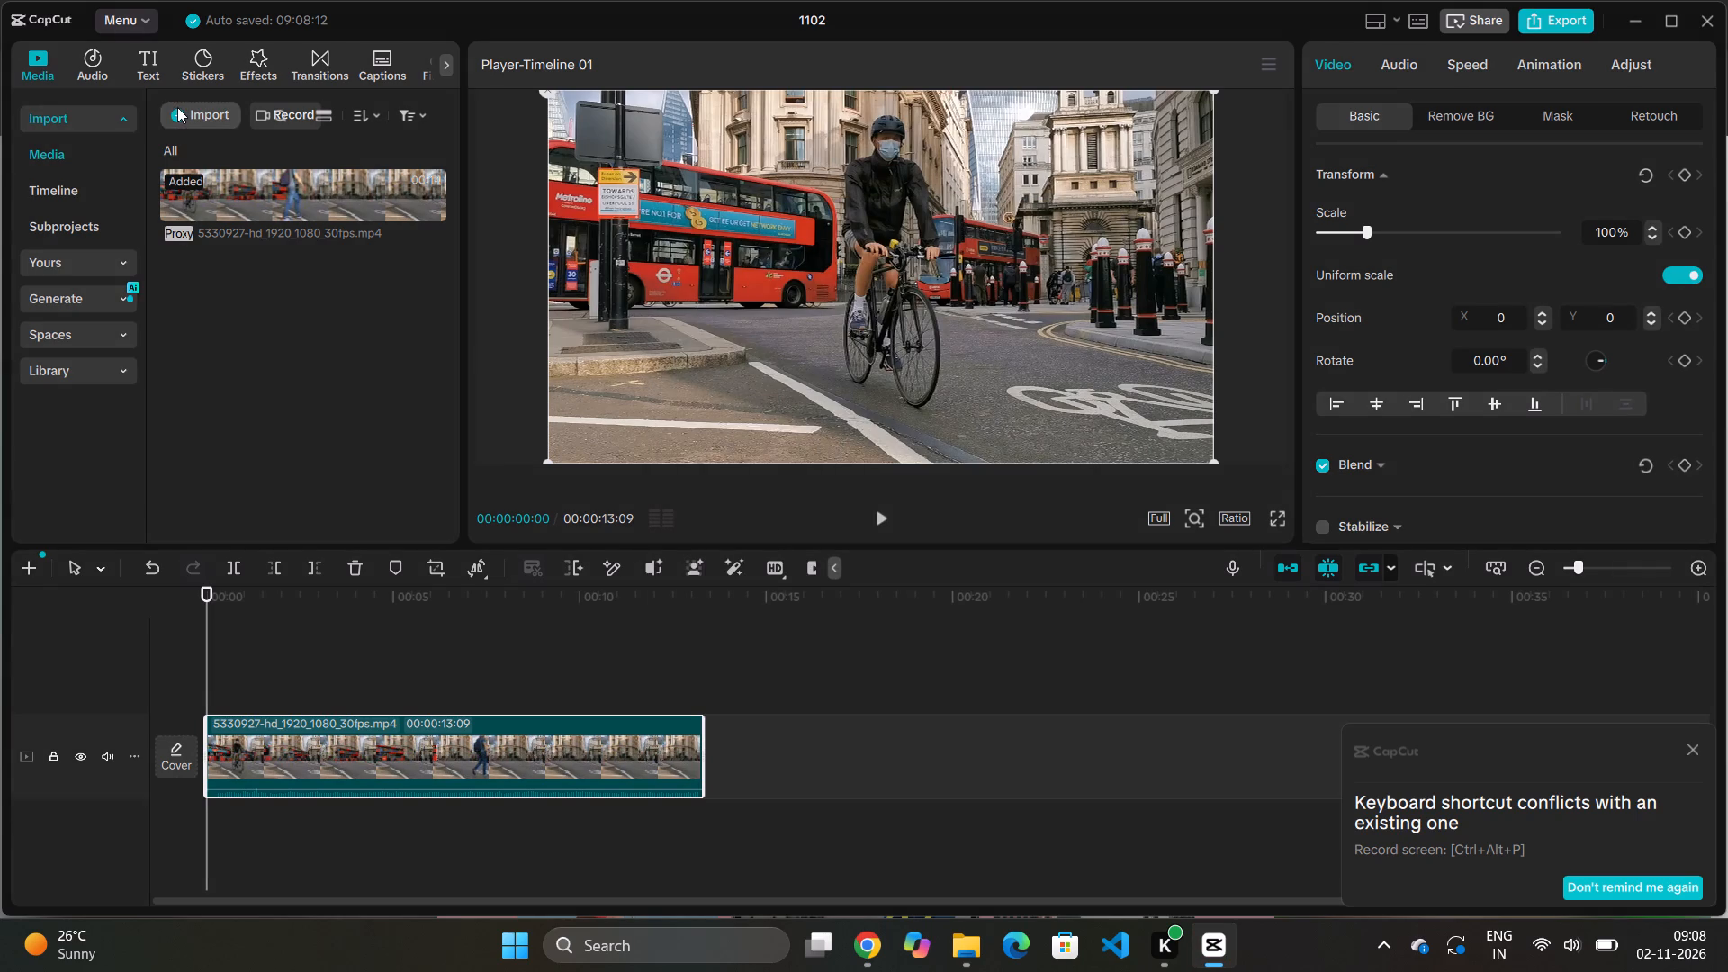
{"action": "left_click", "coordinate": [234, 156]}
{"action": "double_click", "coordinate": [274, 200]}
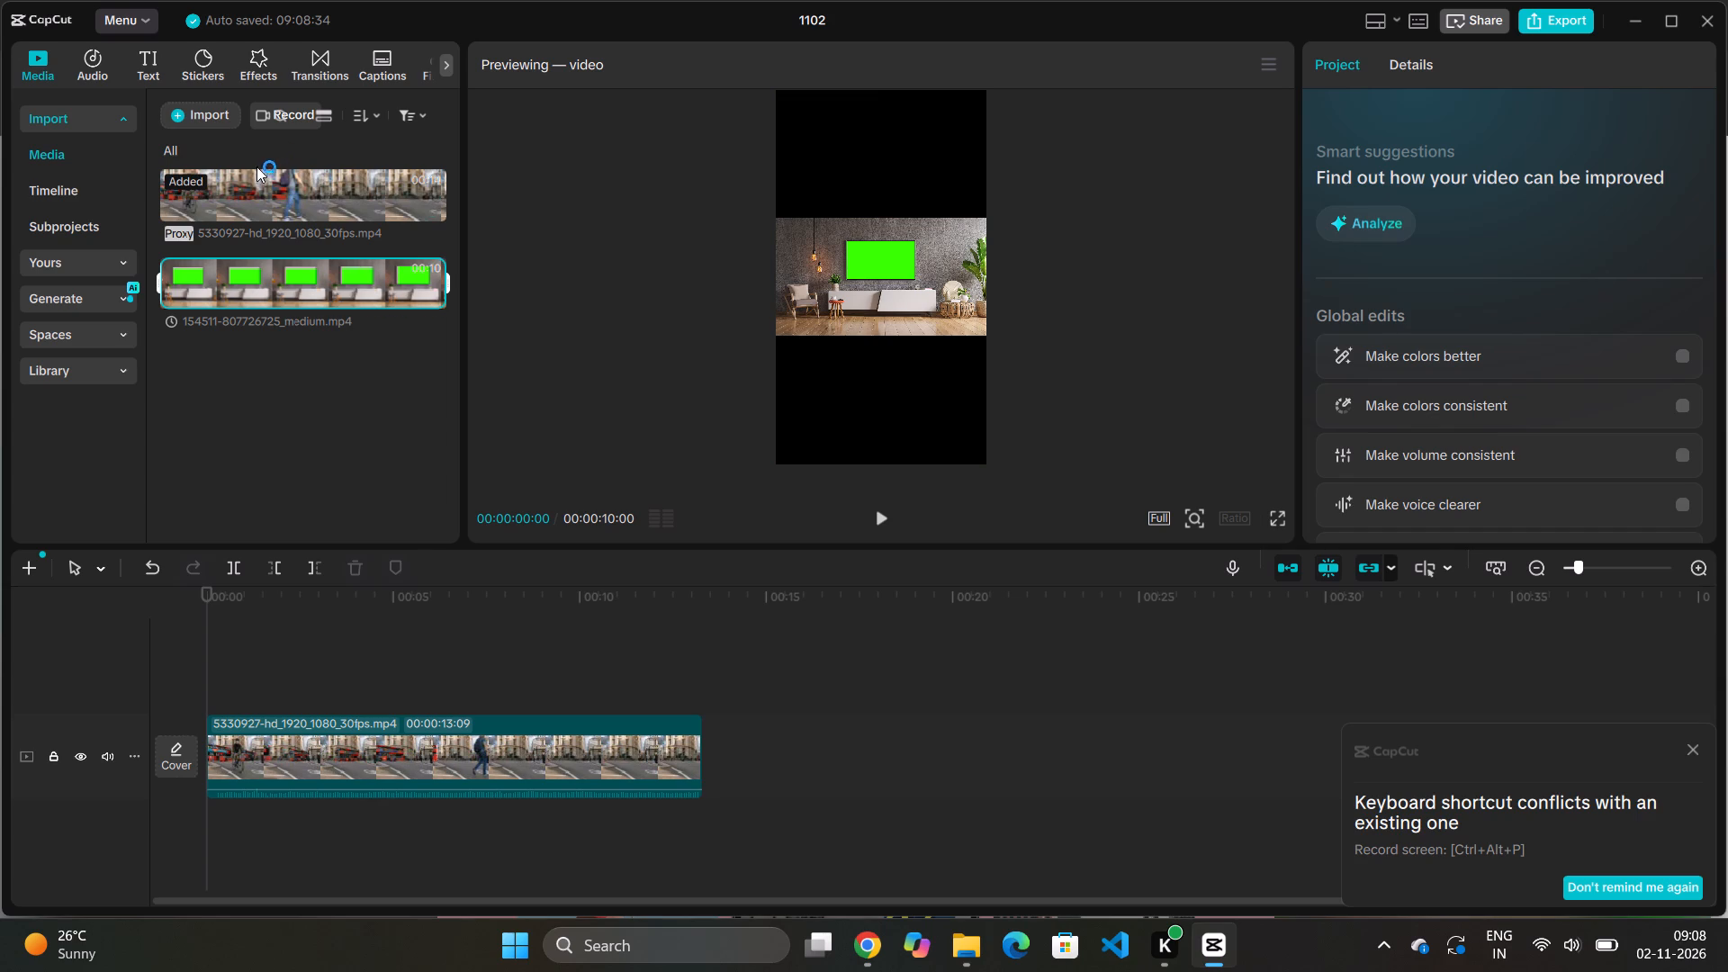
{"action": "left_click_drag", "start_coordinate": [262, 296], "coordinate": [316, 661]}
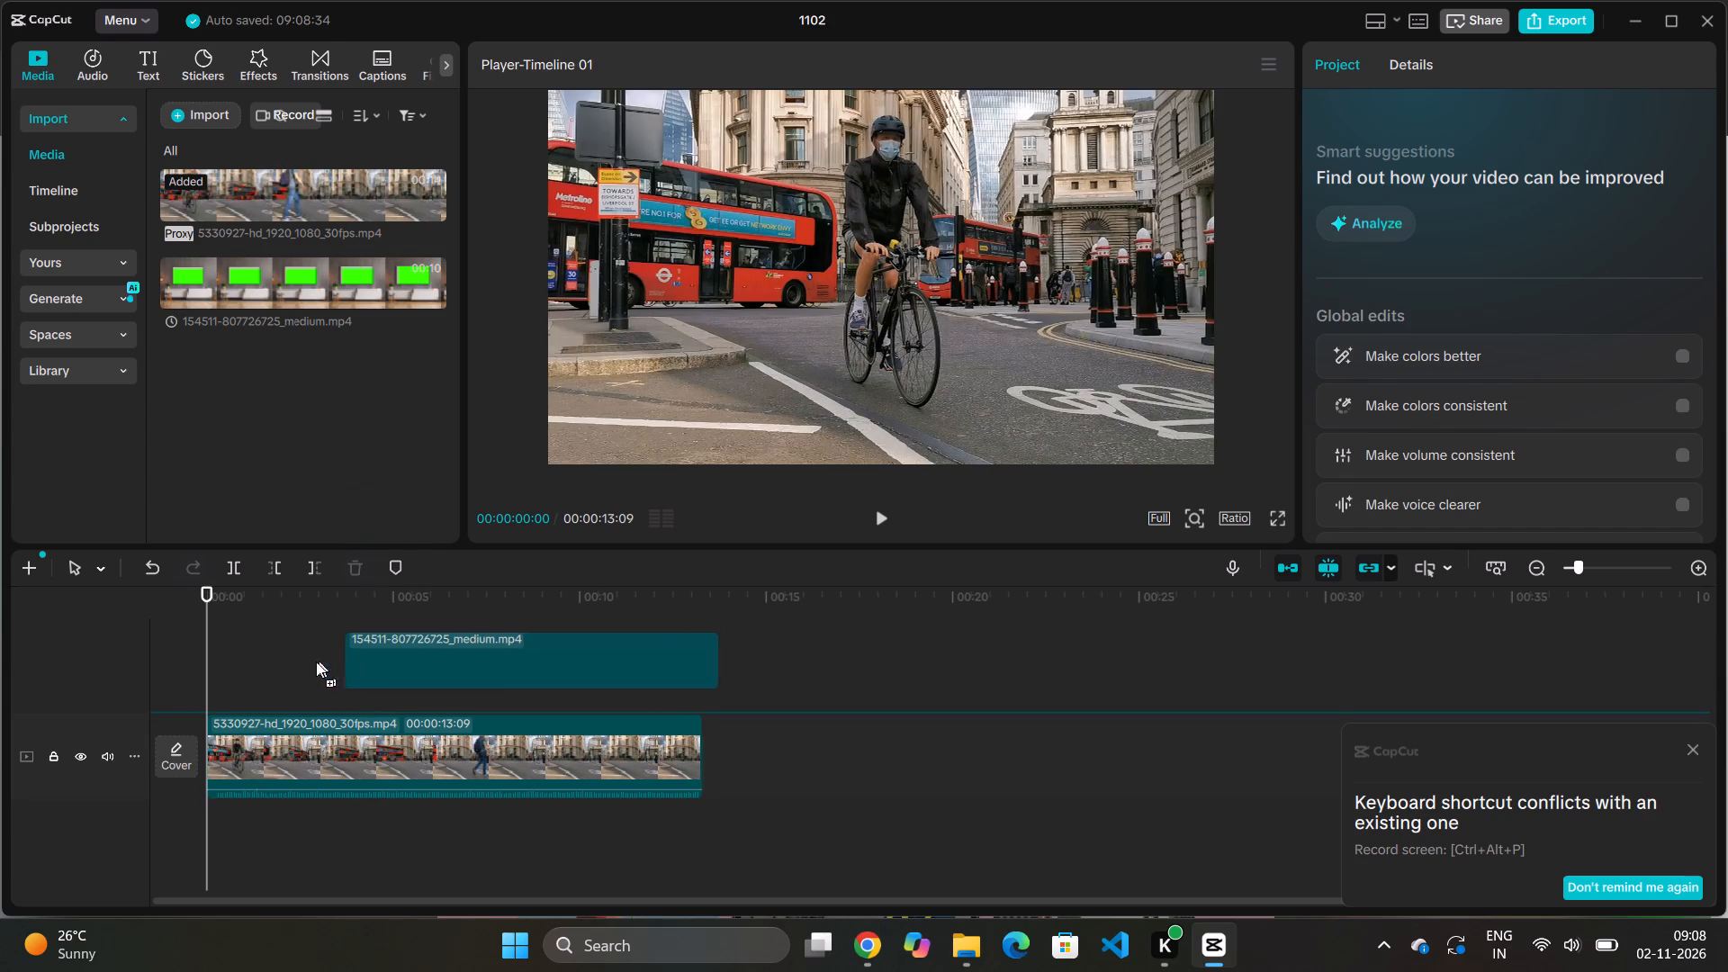
{"action": "left_click_drag", "start_coordinate": [316, 661], "coordinate": [206, 664]}
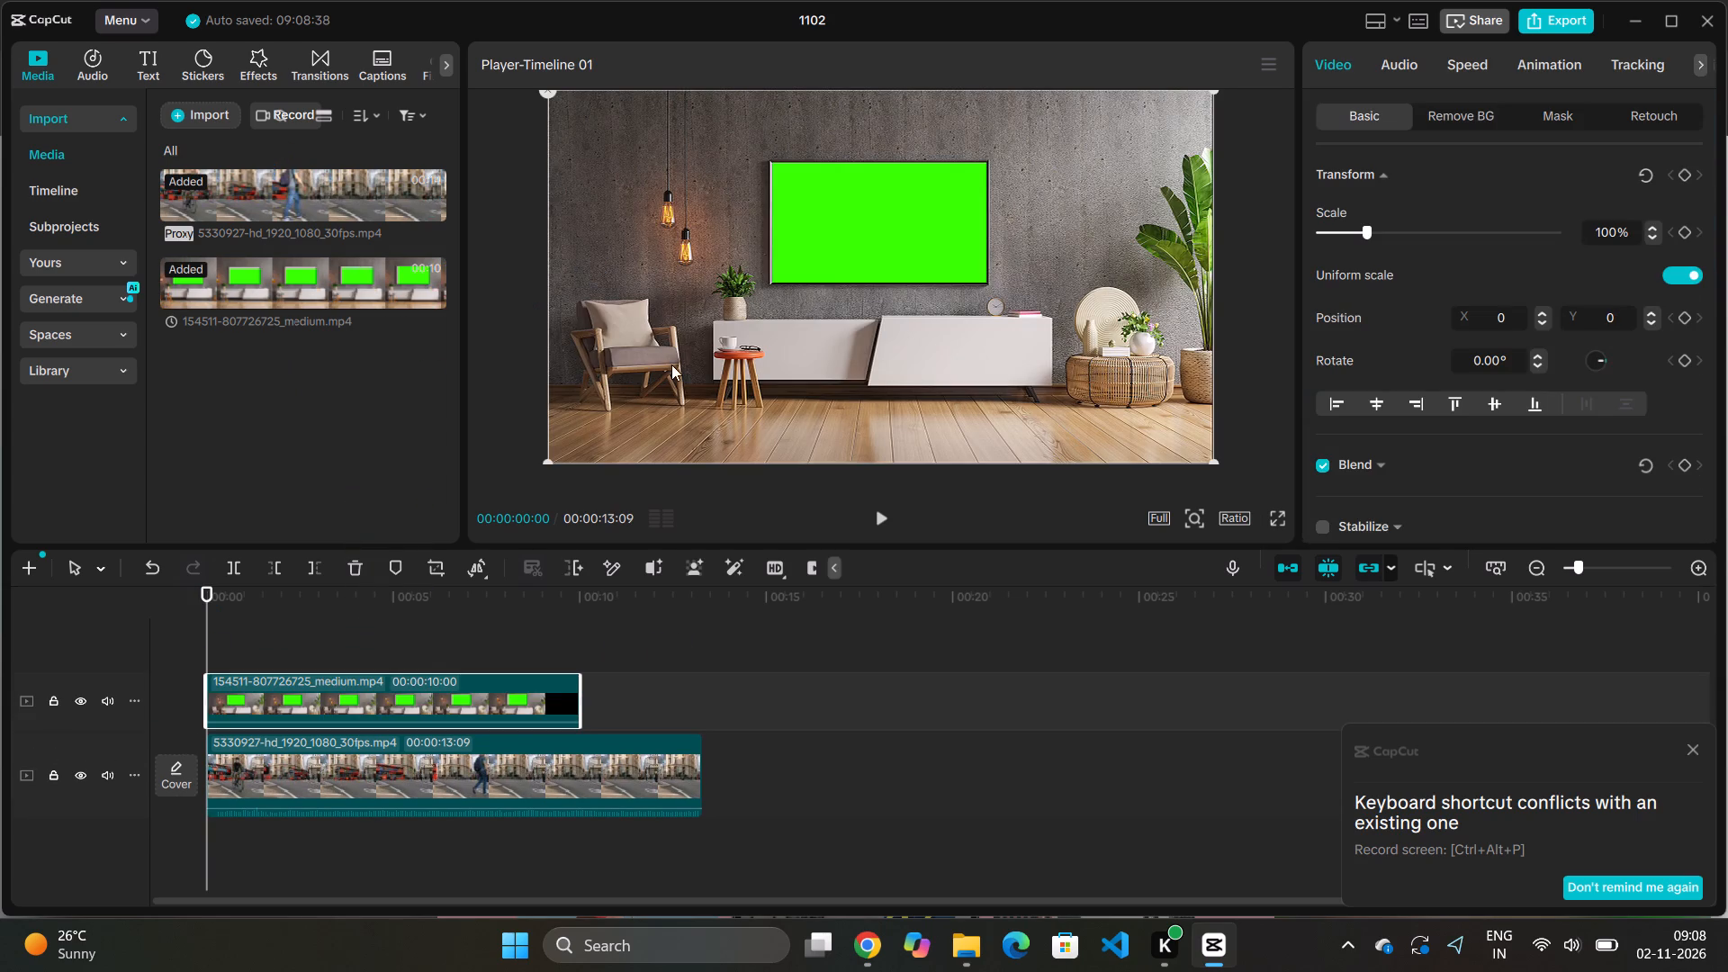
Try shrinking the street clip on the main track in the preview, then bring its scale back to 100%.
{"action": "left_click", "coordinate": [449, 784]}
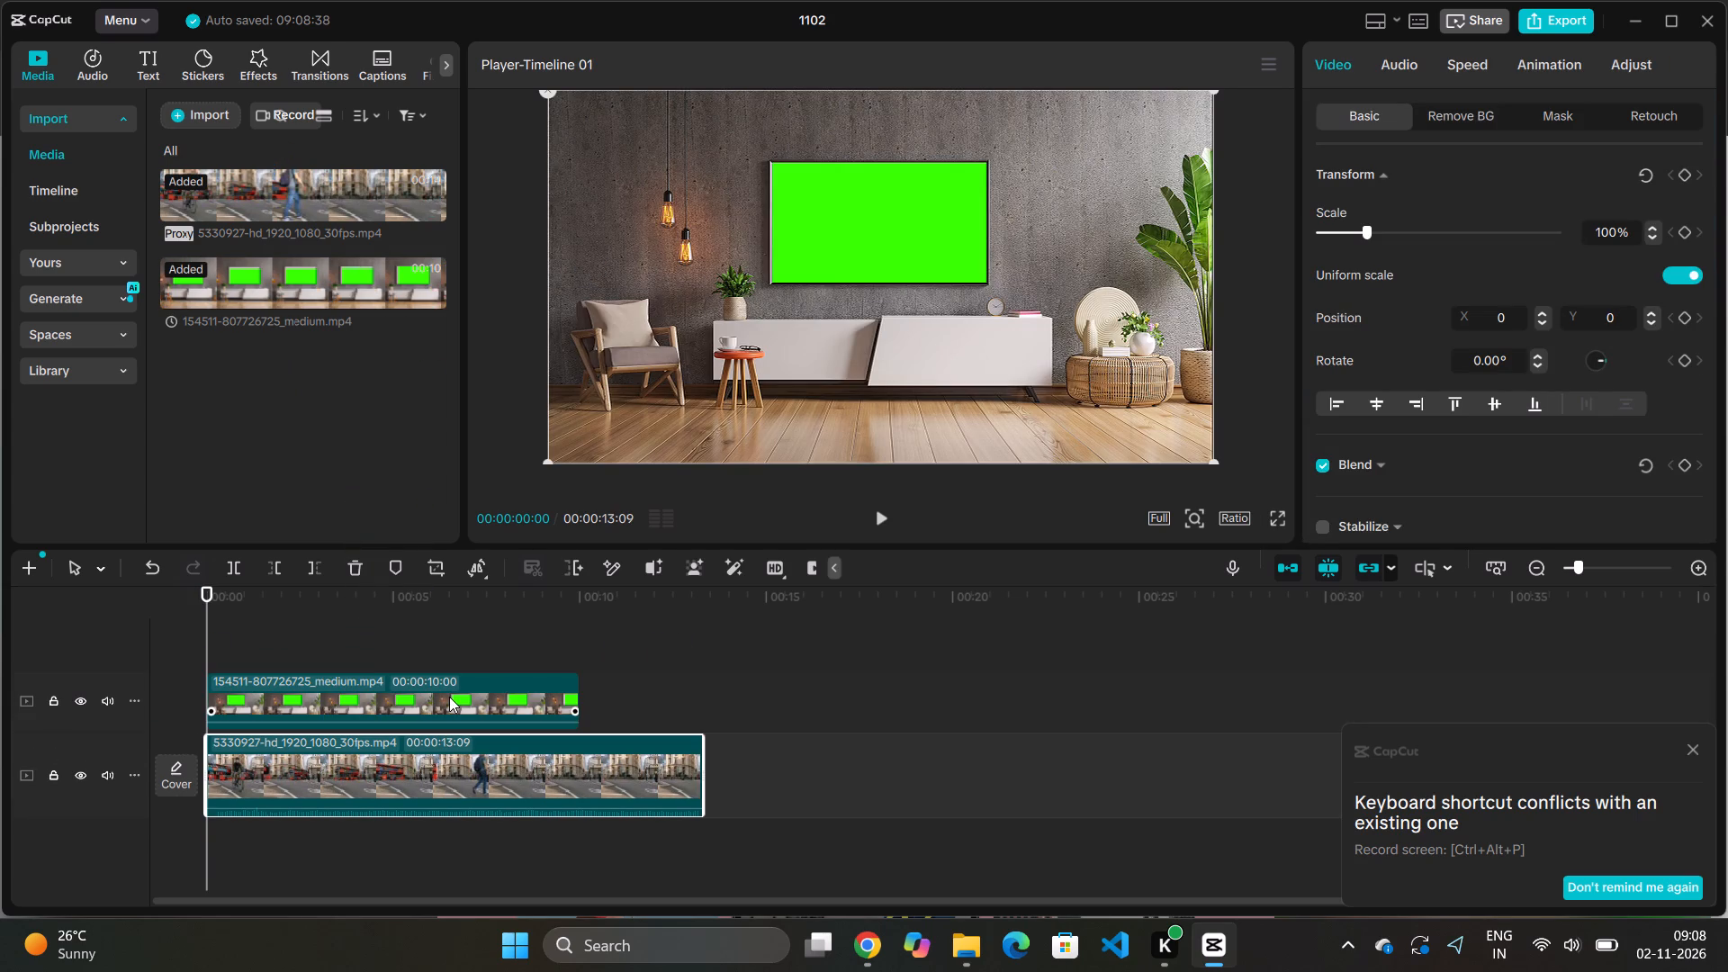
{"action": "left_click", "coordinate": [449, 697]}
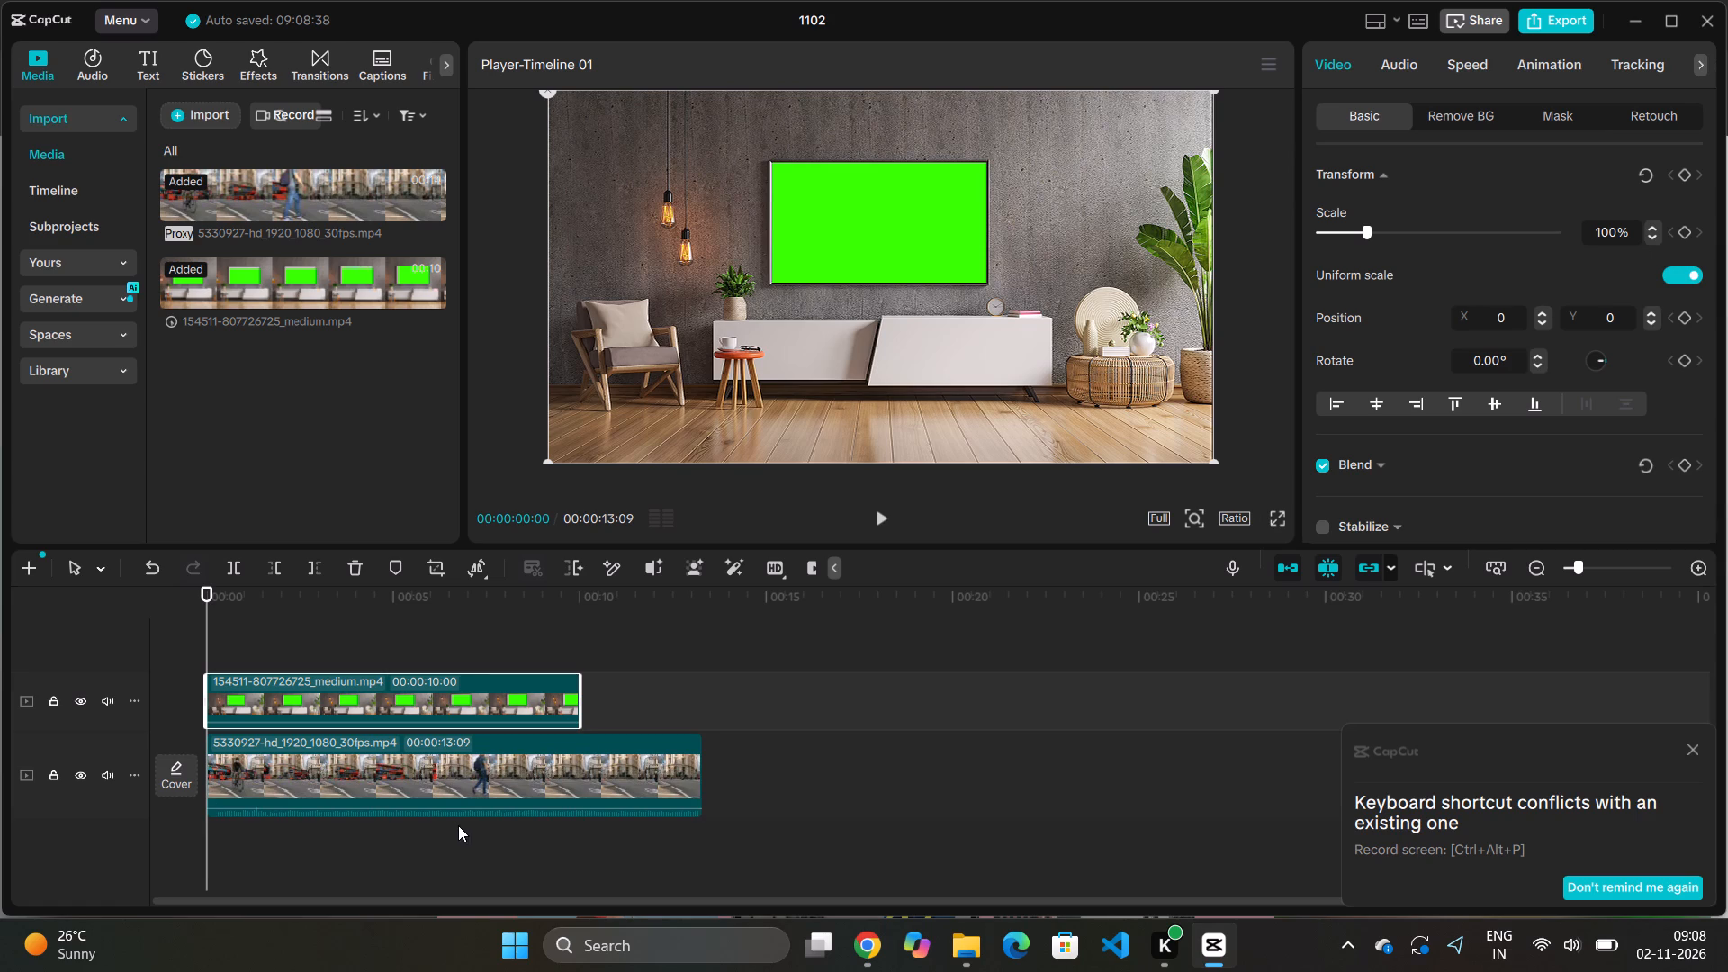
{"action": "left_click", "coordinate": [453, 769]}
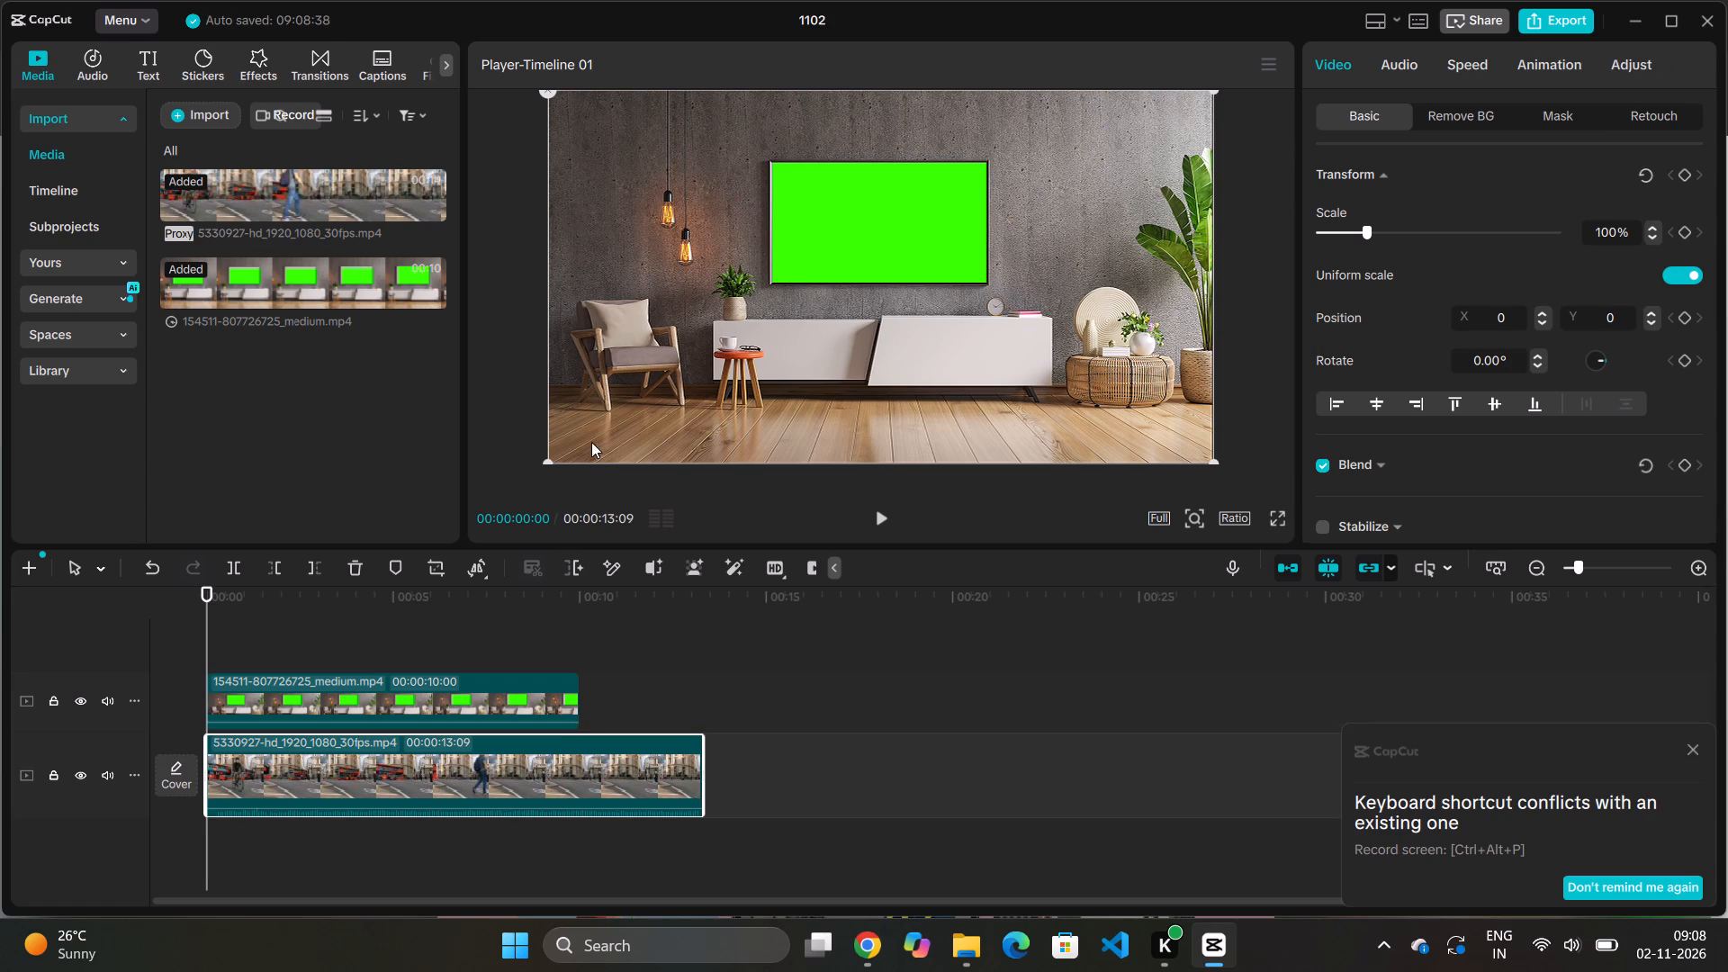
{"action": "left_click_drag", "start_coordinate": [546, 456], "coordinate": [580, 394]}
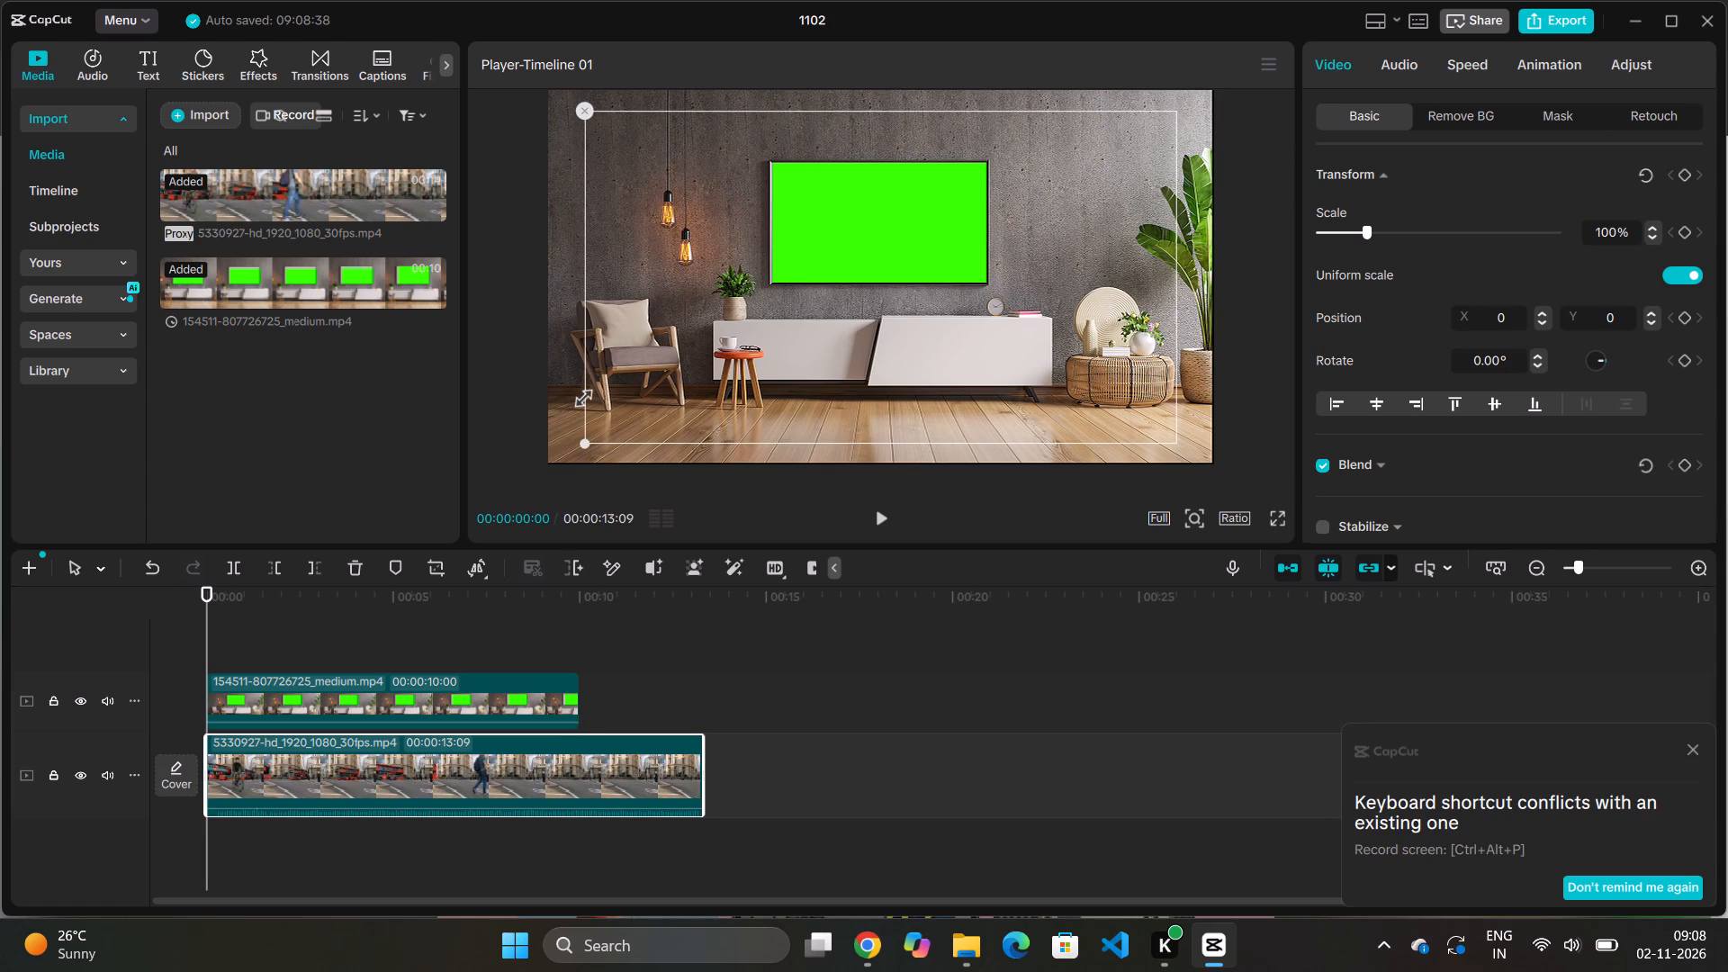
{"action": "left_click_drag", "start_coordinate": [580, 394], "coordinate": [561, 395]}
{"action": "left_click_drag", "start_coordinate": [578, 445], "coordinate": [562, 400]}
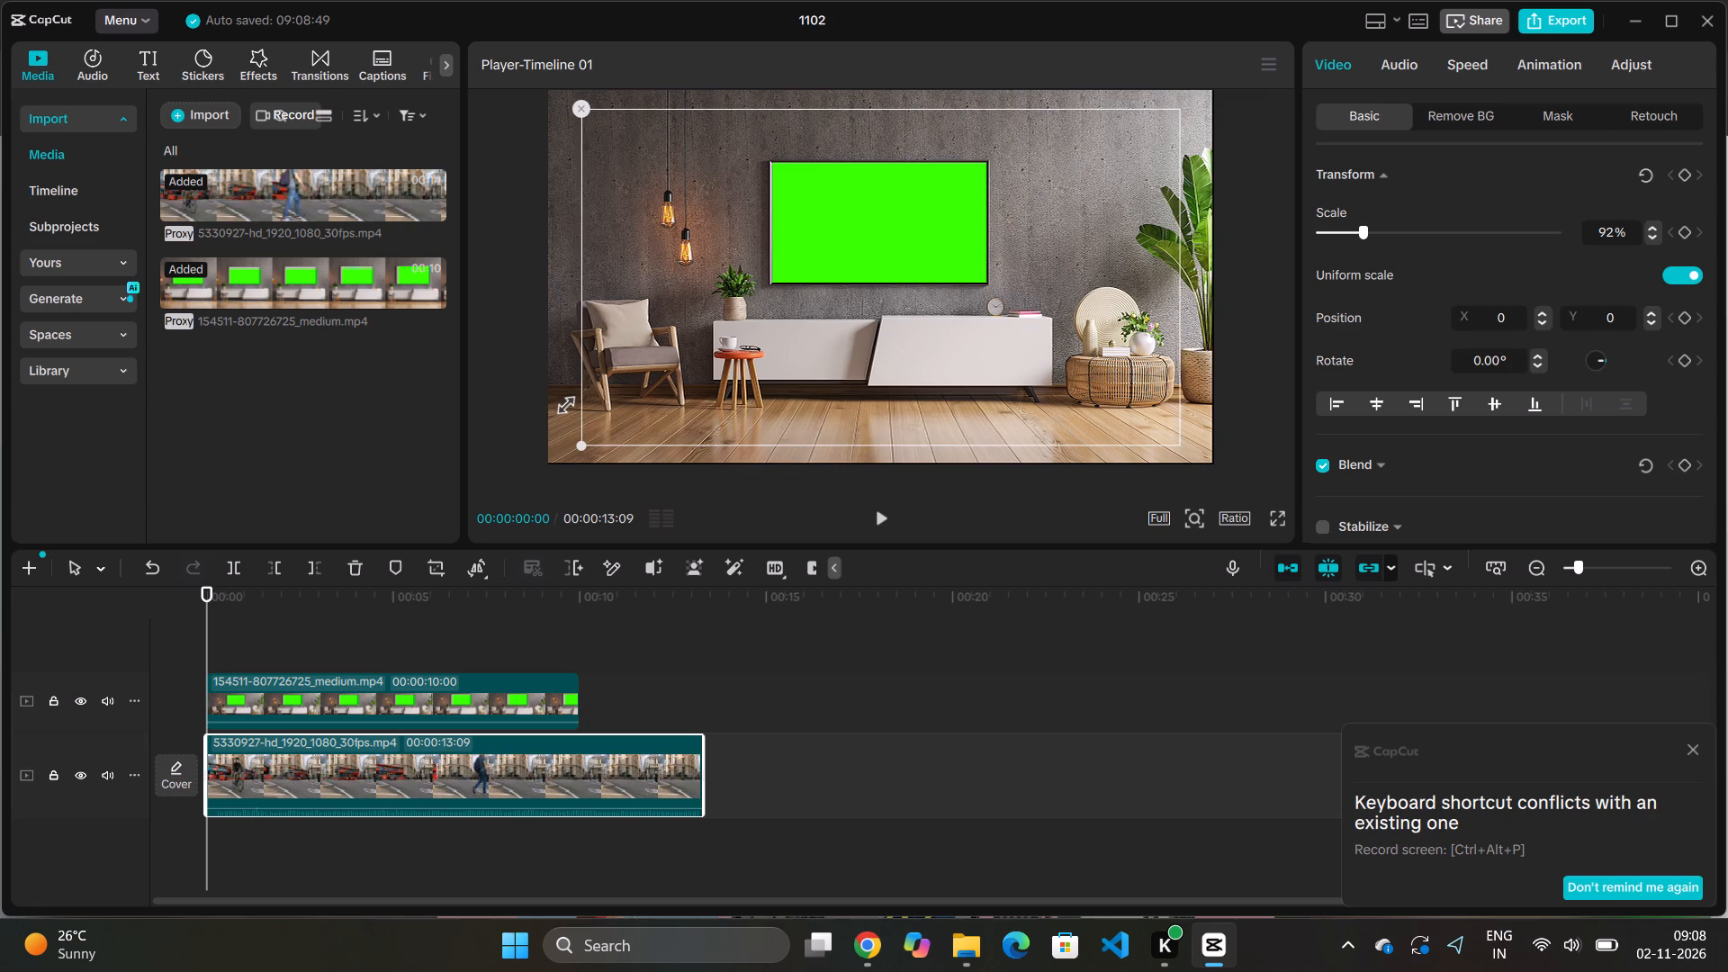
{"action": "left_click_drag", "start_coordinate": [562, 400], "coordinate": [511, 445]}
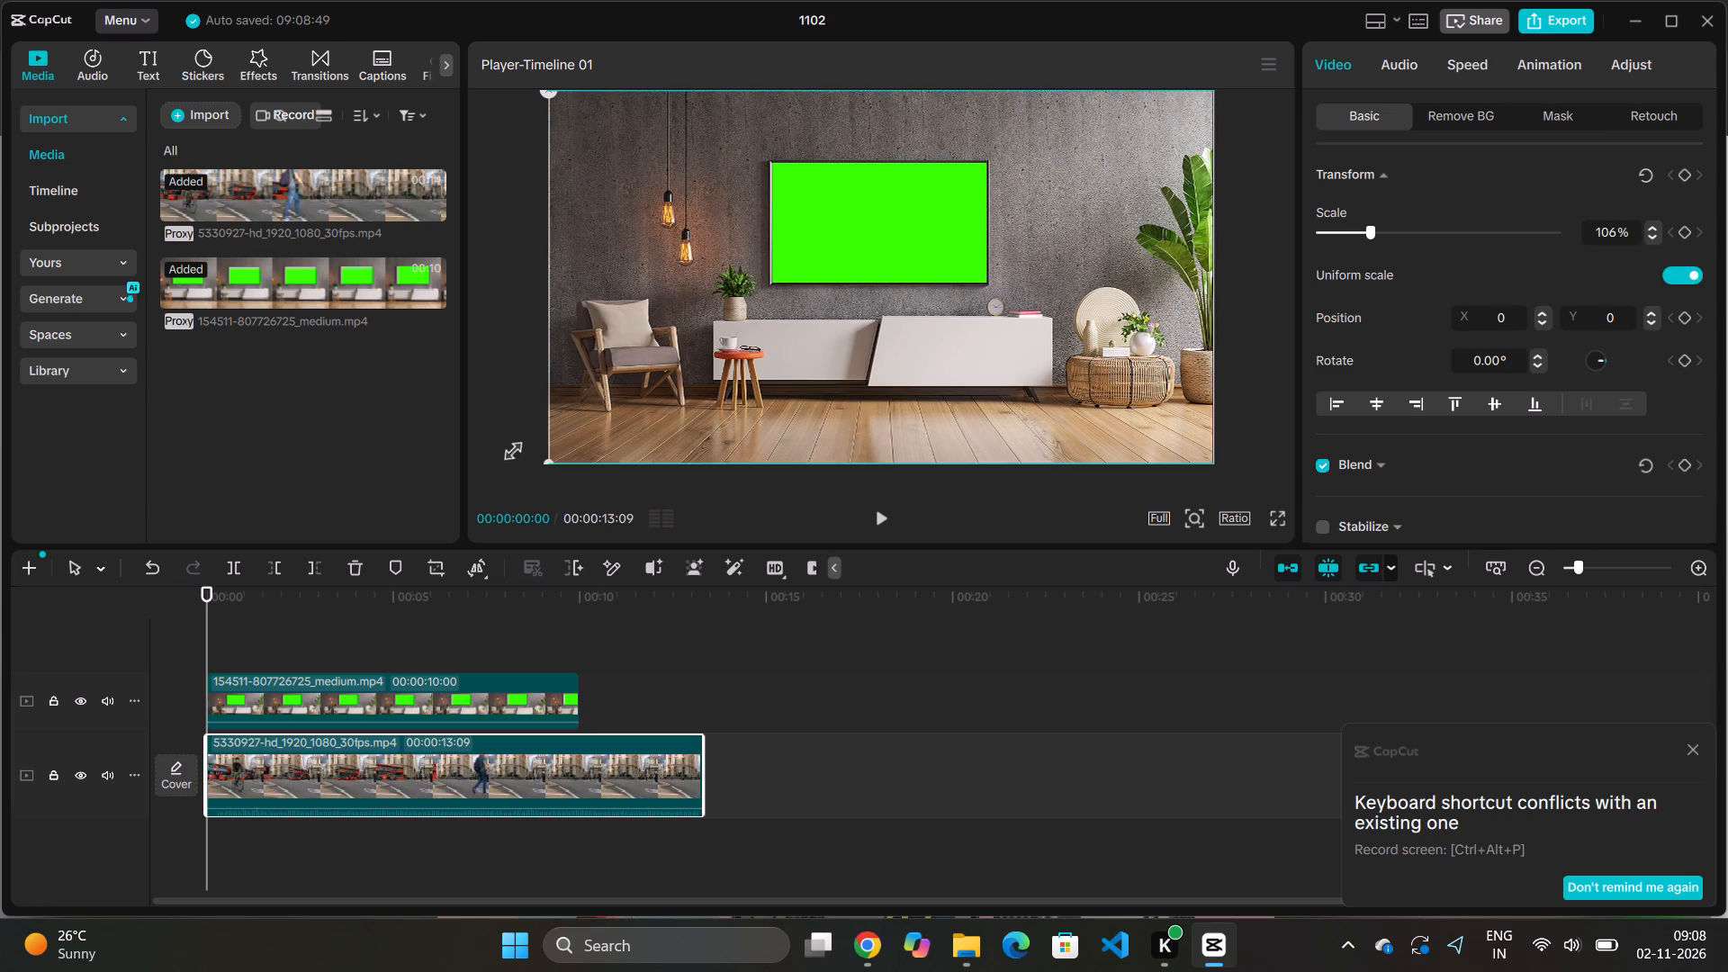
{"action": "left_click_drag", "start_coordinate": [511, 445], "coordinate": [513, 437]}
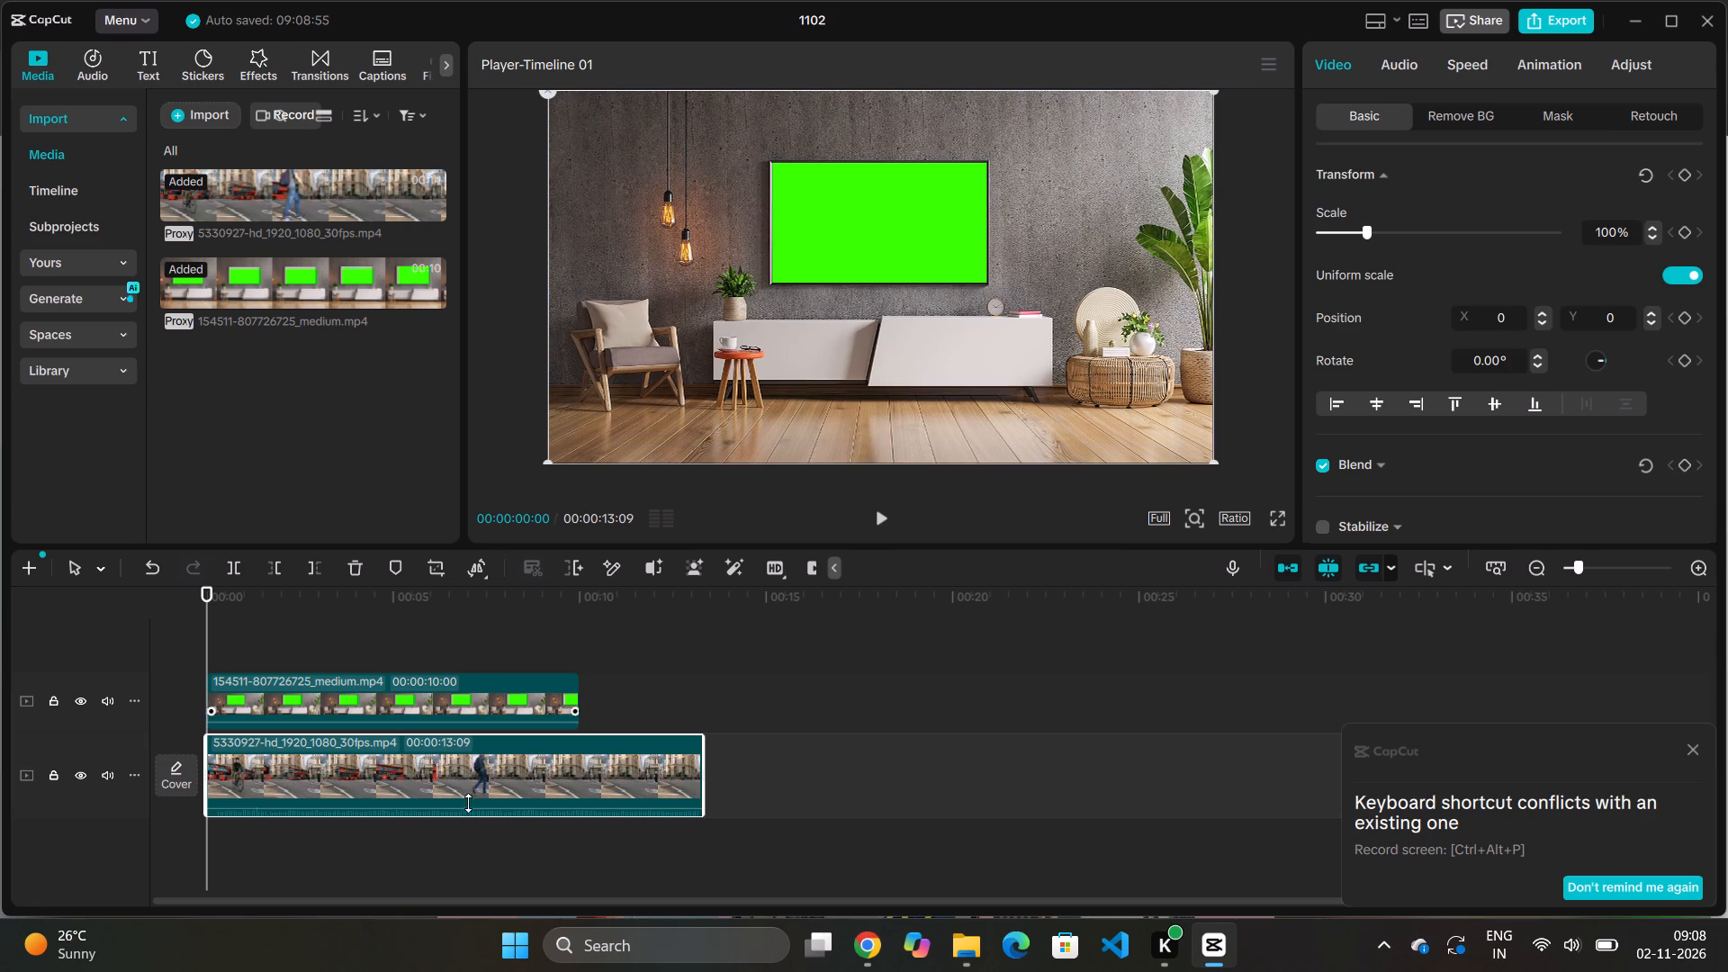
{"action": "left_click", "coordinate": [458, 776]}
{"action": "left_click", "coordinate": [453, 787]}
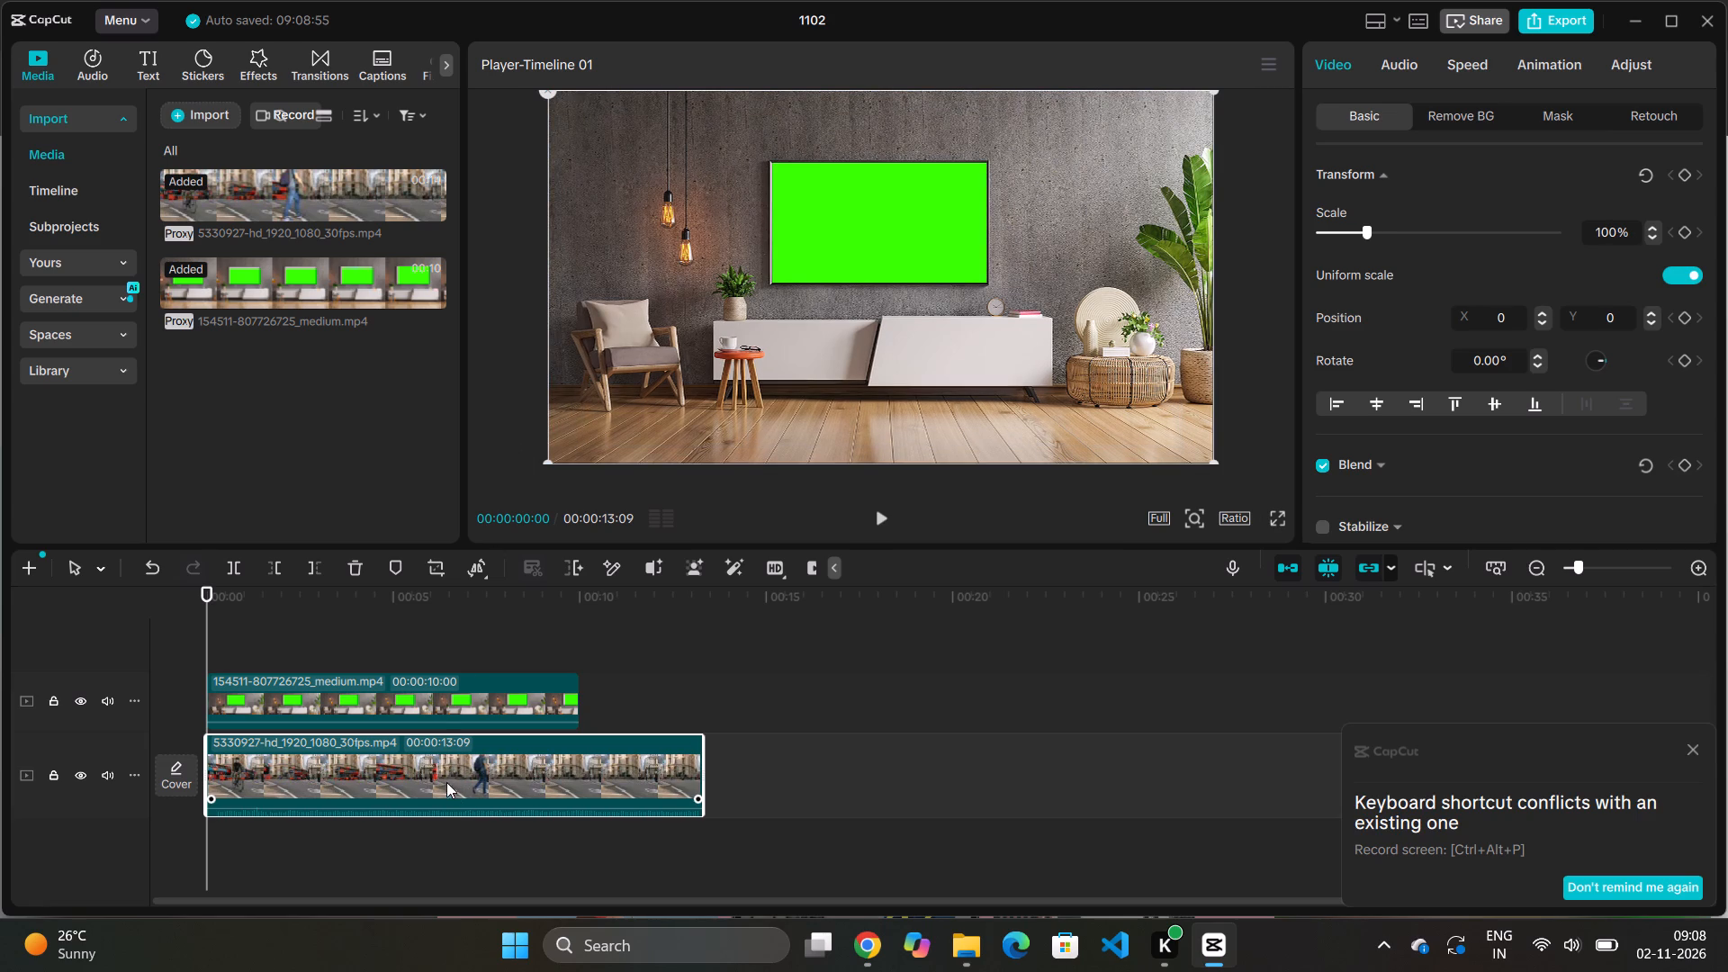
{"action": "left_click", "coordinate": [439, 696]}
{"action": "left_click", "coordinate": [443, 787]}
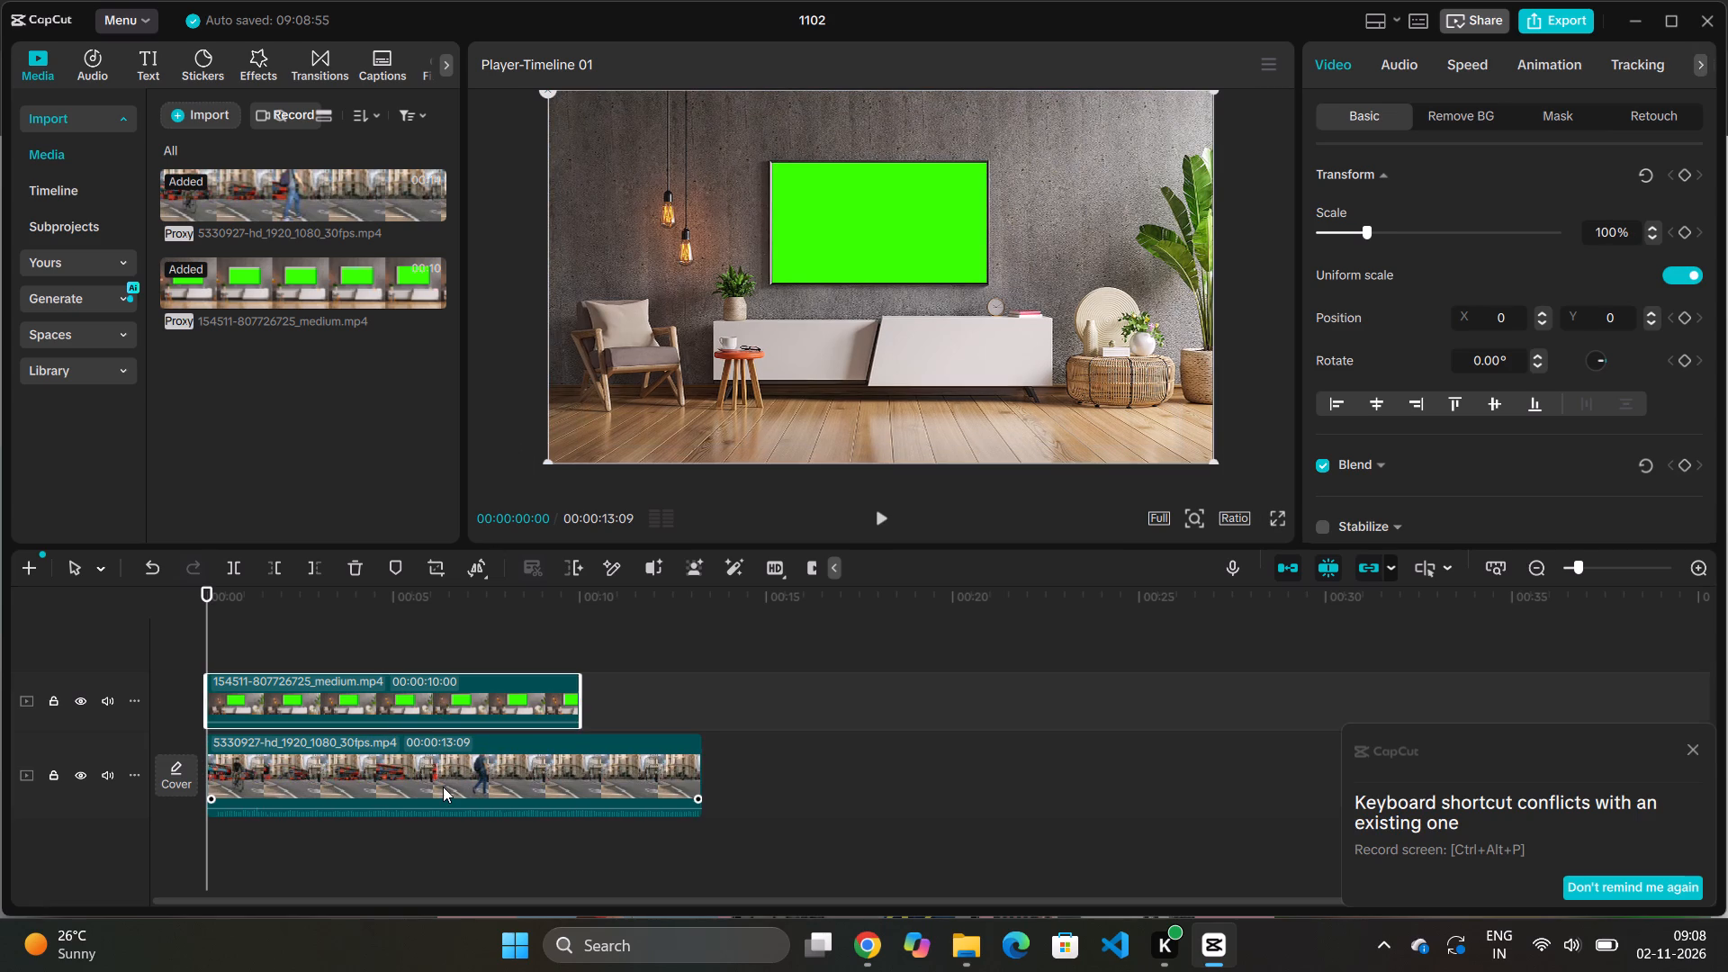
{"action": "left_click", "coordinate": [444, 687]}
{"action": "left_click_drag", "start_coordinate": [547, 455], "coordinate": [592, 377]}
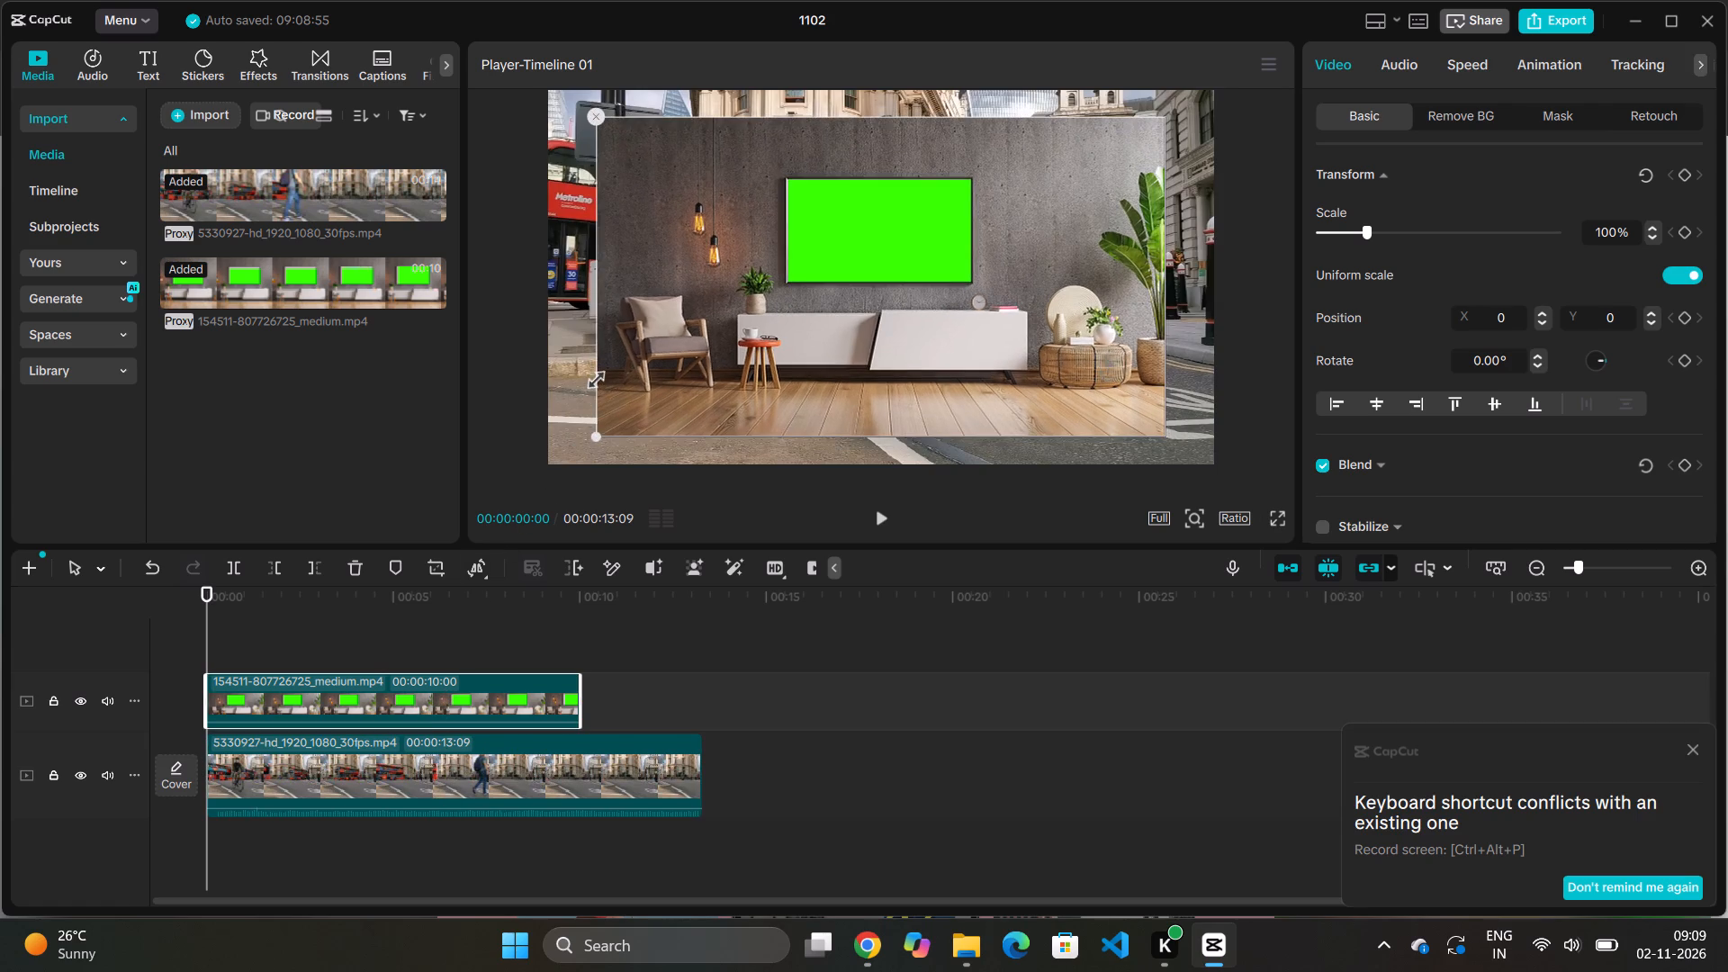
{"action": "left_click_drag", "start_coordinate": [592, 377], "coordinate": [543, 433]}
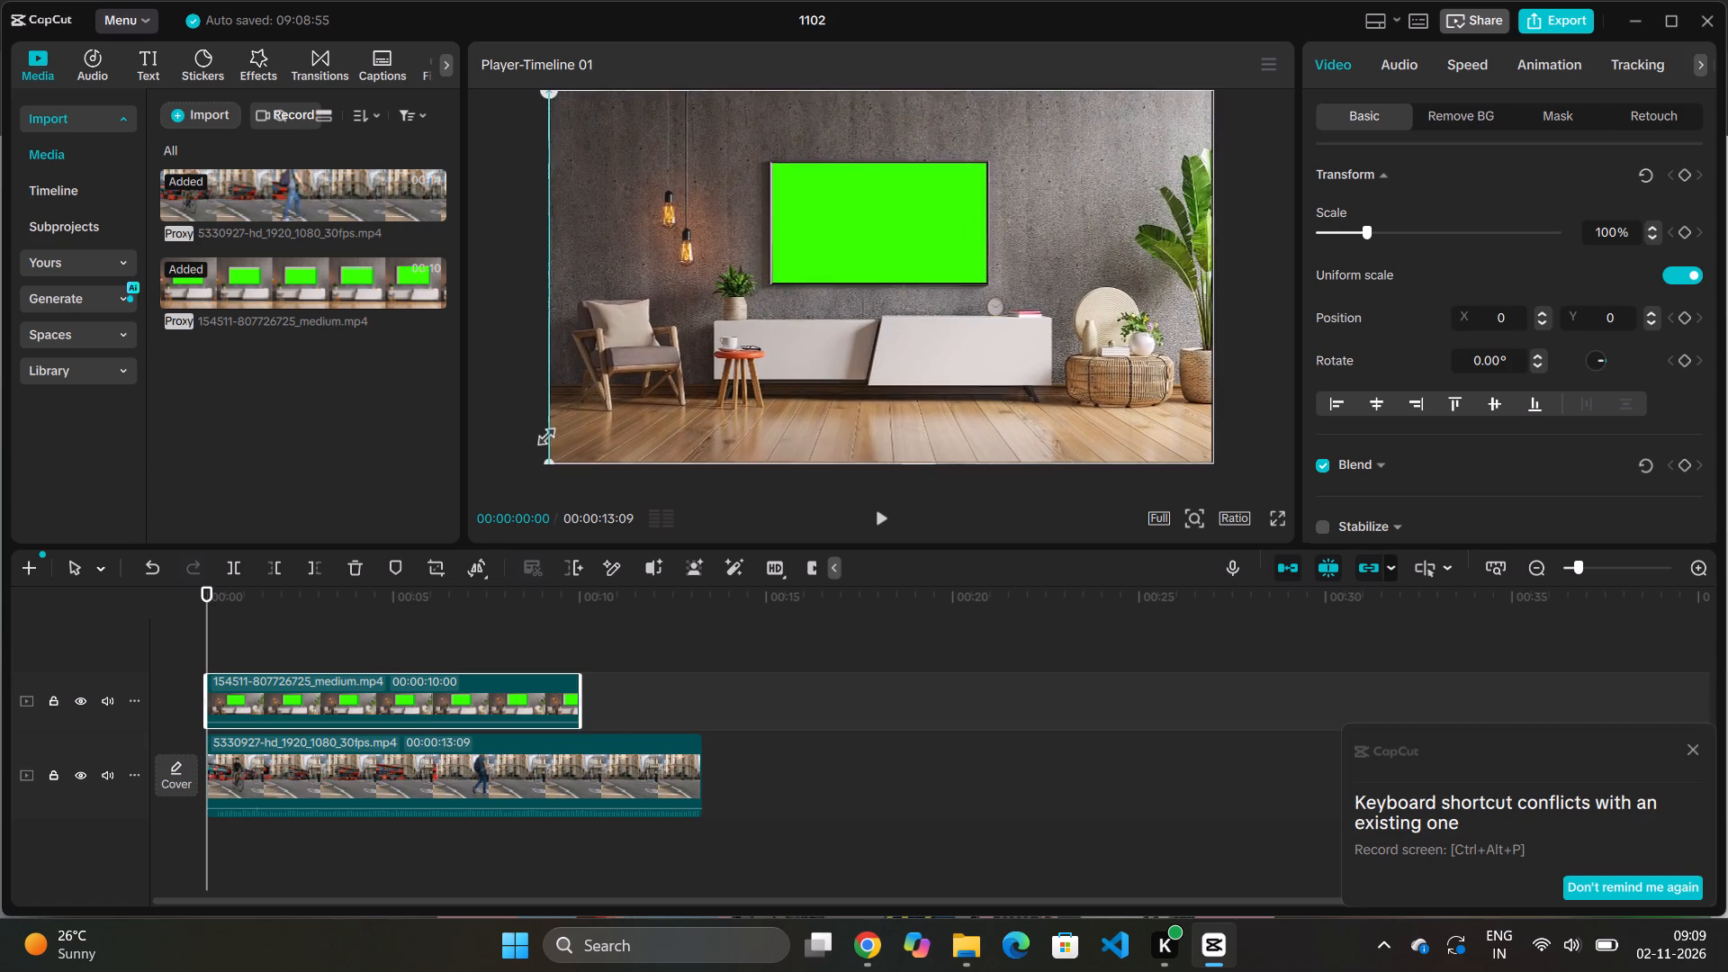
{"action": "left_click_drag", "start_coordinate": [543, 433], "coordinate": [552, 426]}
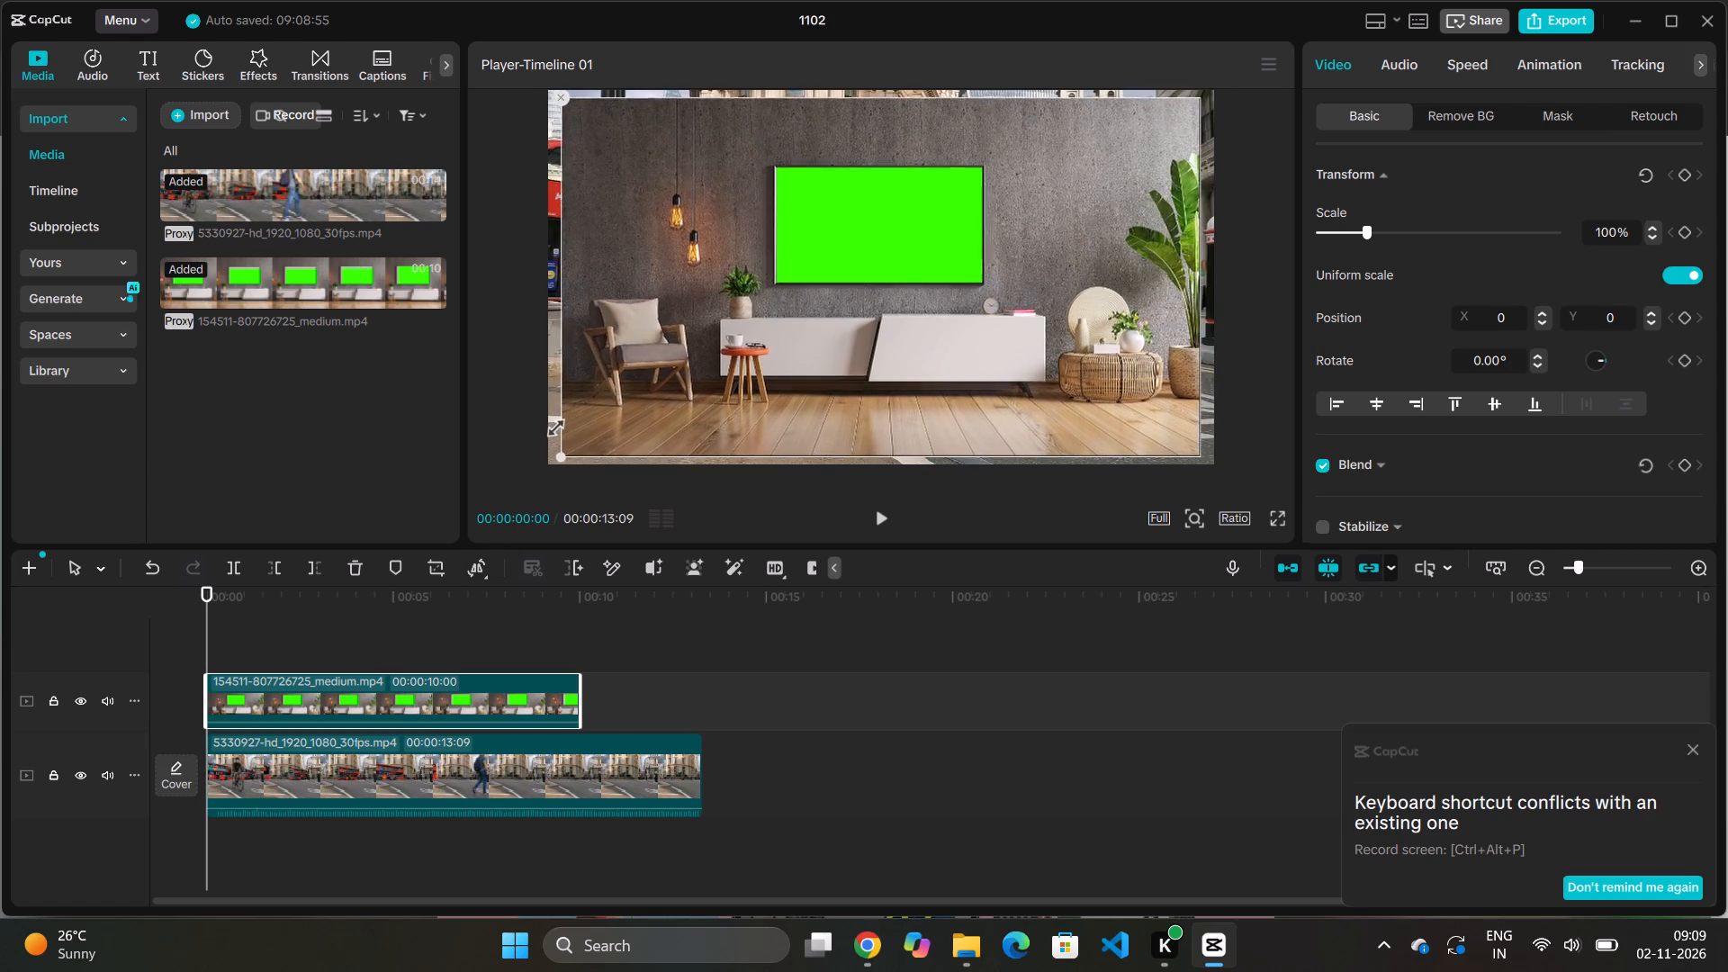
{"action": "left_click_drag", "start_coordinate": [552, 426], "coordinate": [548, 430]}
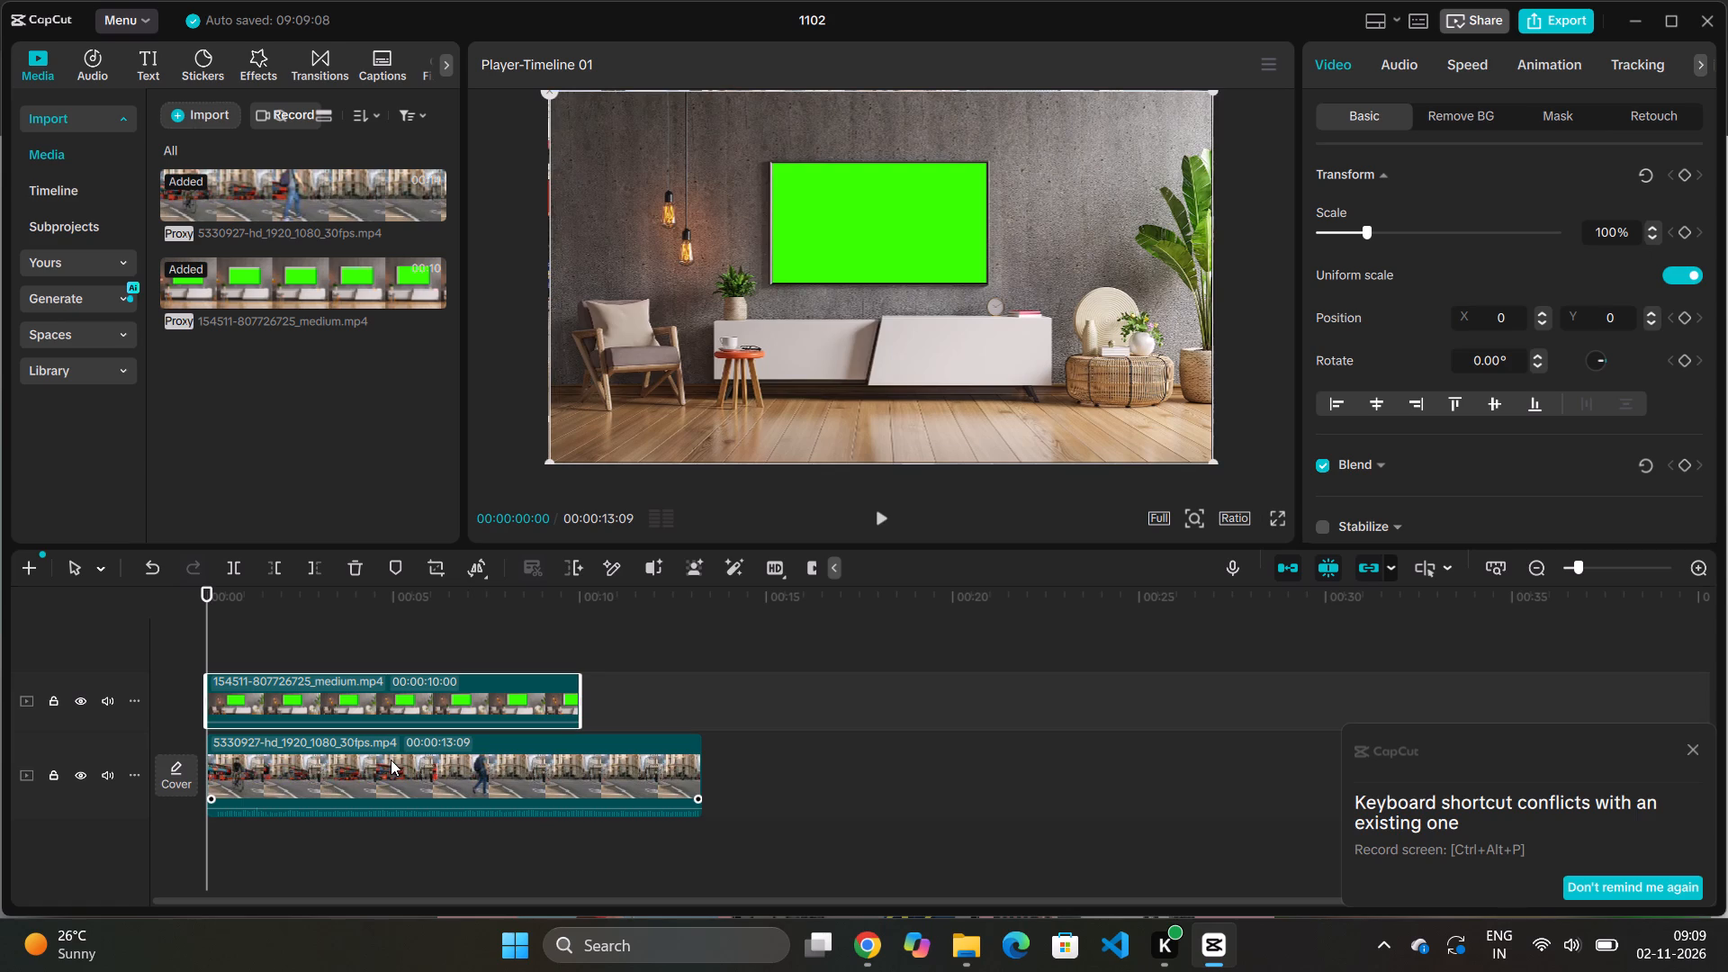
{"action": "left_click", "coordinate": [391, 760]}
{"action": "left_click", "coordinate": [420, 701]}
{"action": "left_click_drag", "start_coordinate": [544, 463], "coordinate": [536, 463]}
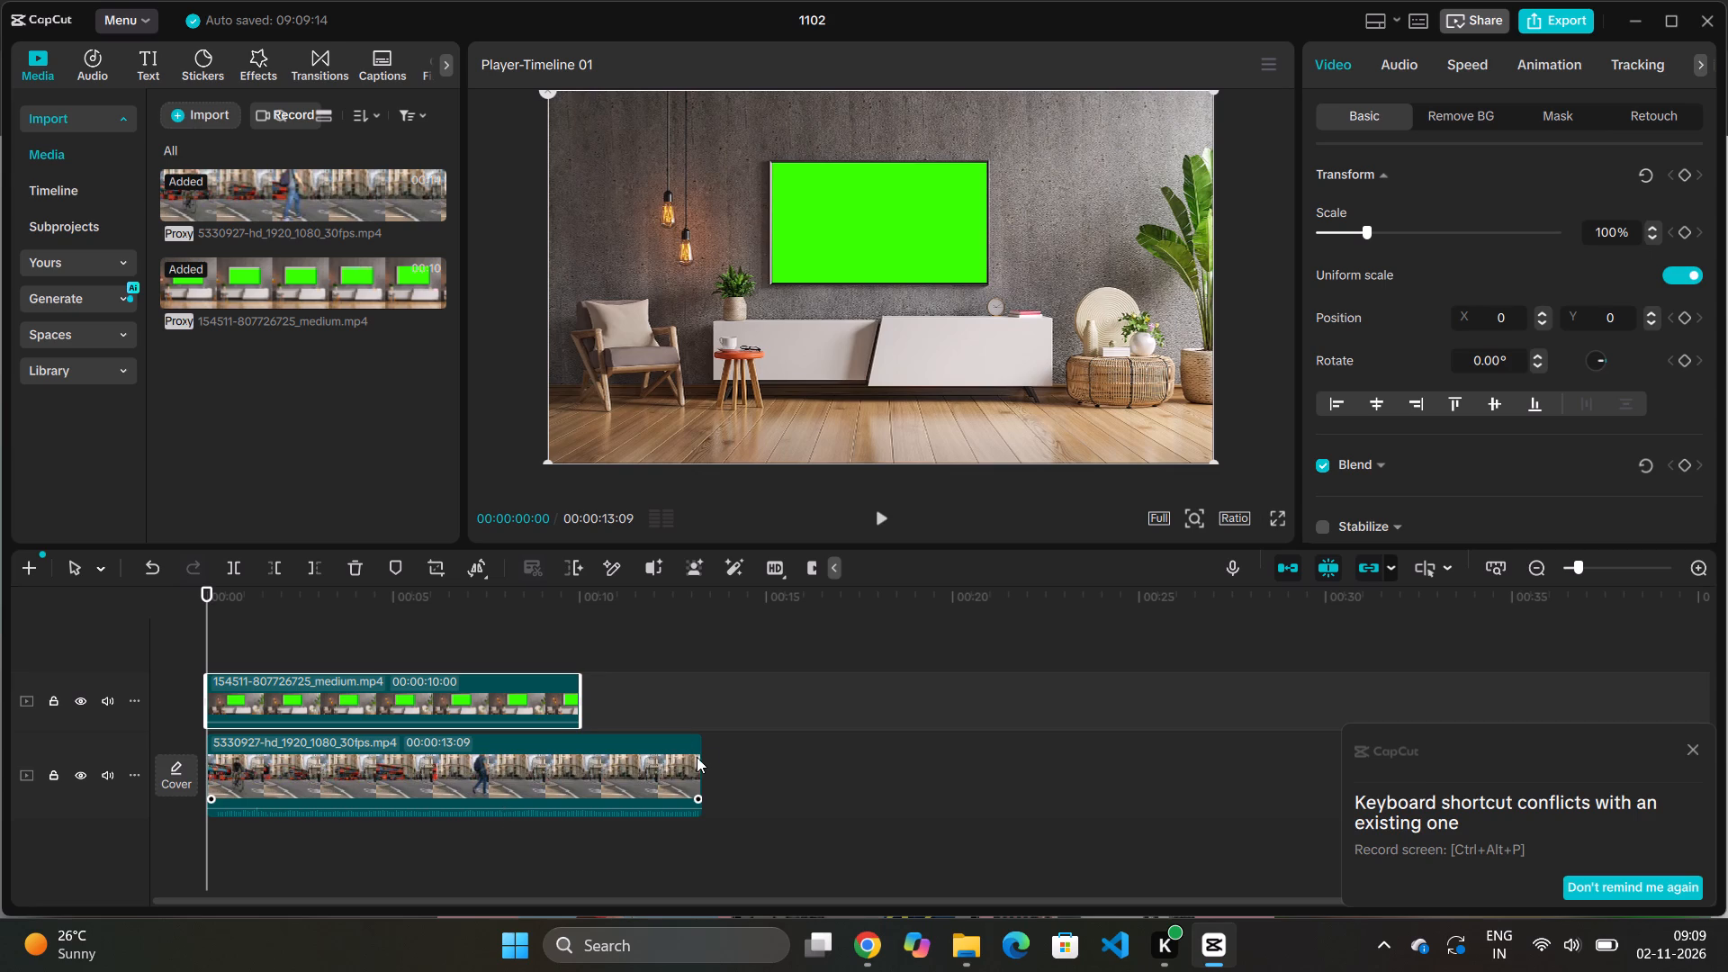
Trim the end of the 5330927-hd_1920_1080_30fps street clip to 00:00:10:00 to match the green screen clip's length.
{"action": "left_click_drag", "start_coordinate": [700, 761], "coordinate": [626, 764]}
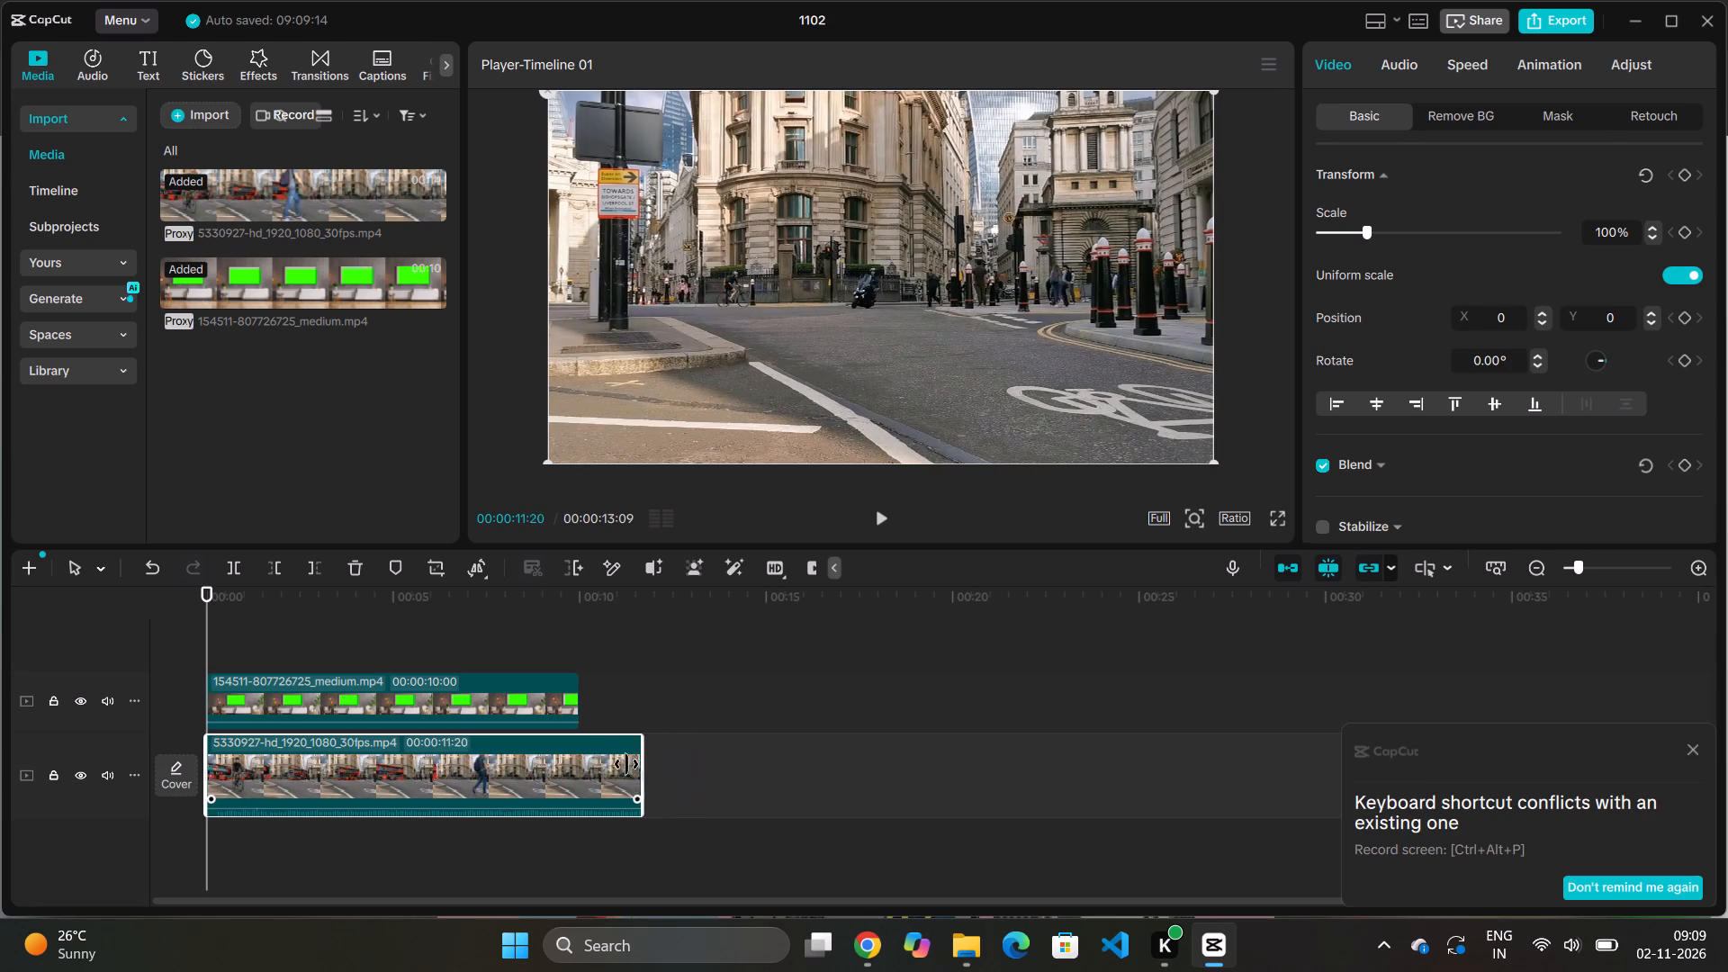
{"action": "left_click_drag", "start_coordinate": [626, 764], "coordinate": [580, 773]}
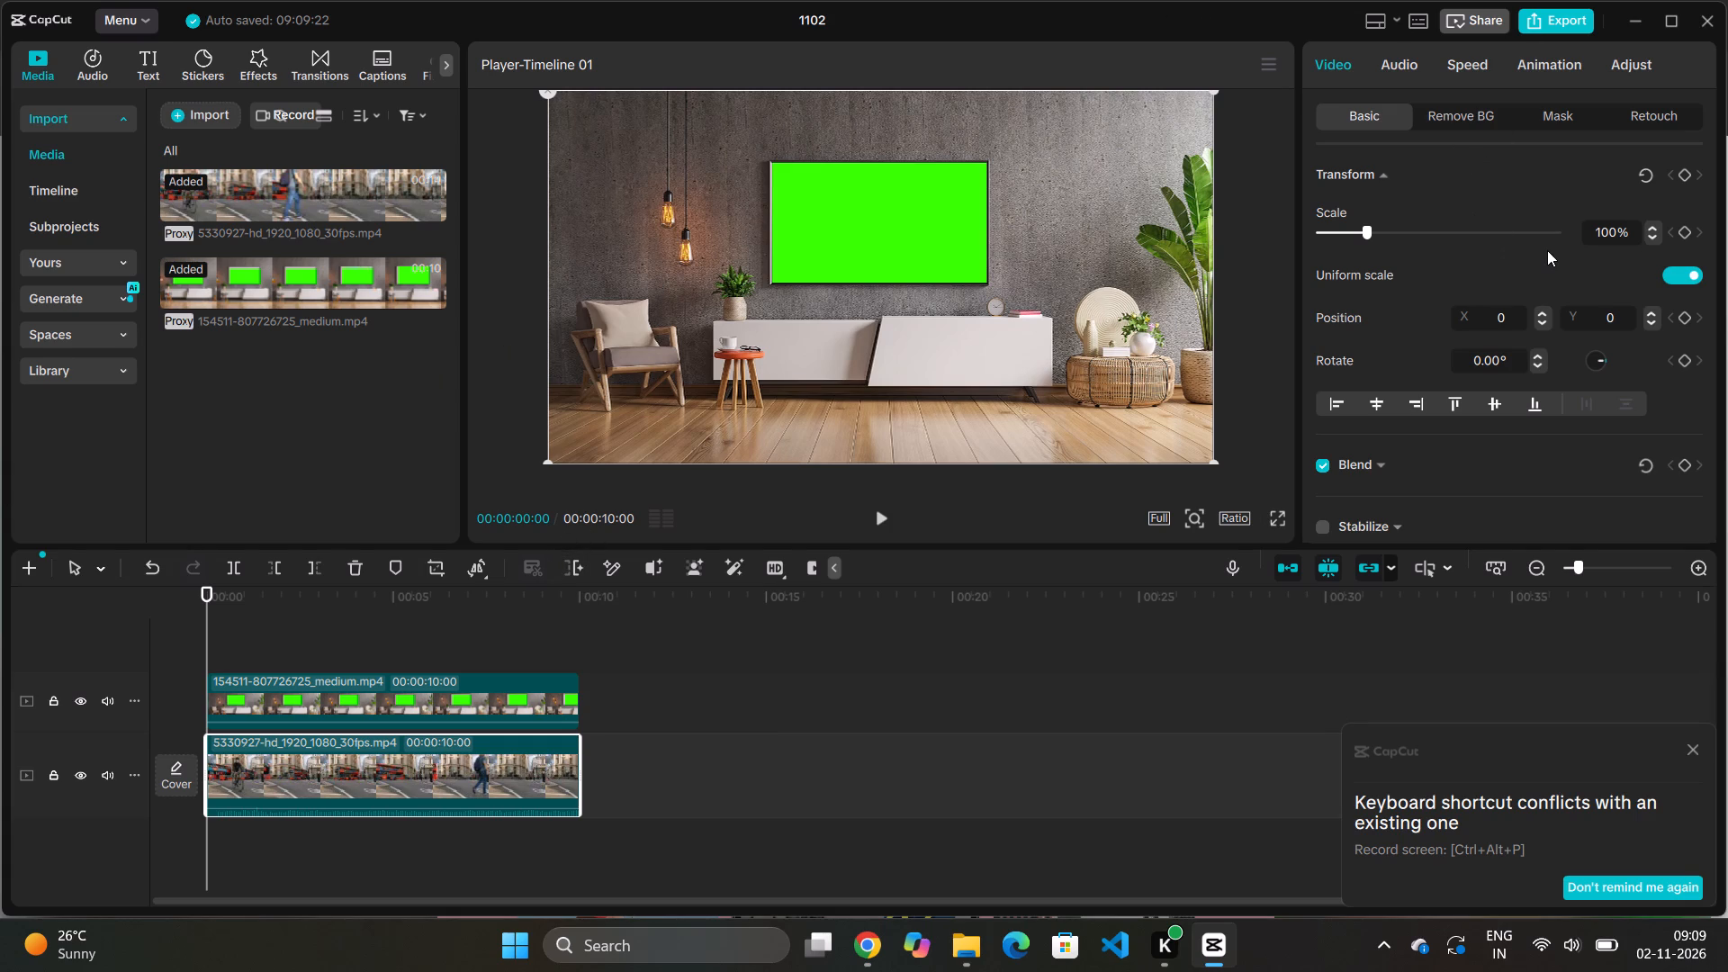
Enable Chroma key on the green screen clip and sample the TV screen's green as the key color.
{"action": "scroll", "coordinate": [1547, 250], "scroll_direction": "down", "scroll_amount": 1}
{"action": "scroll", "coordinate": [1547, 250], "scroll_direction": "up", "scroll_amount": 2}
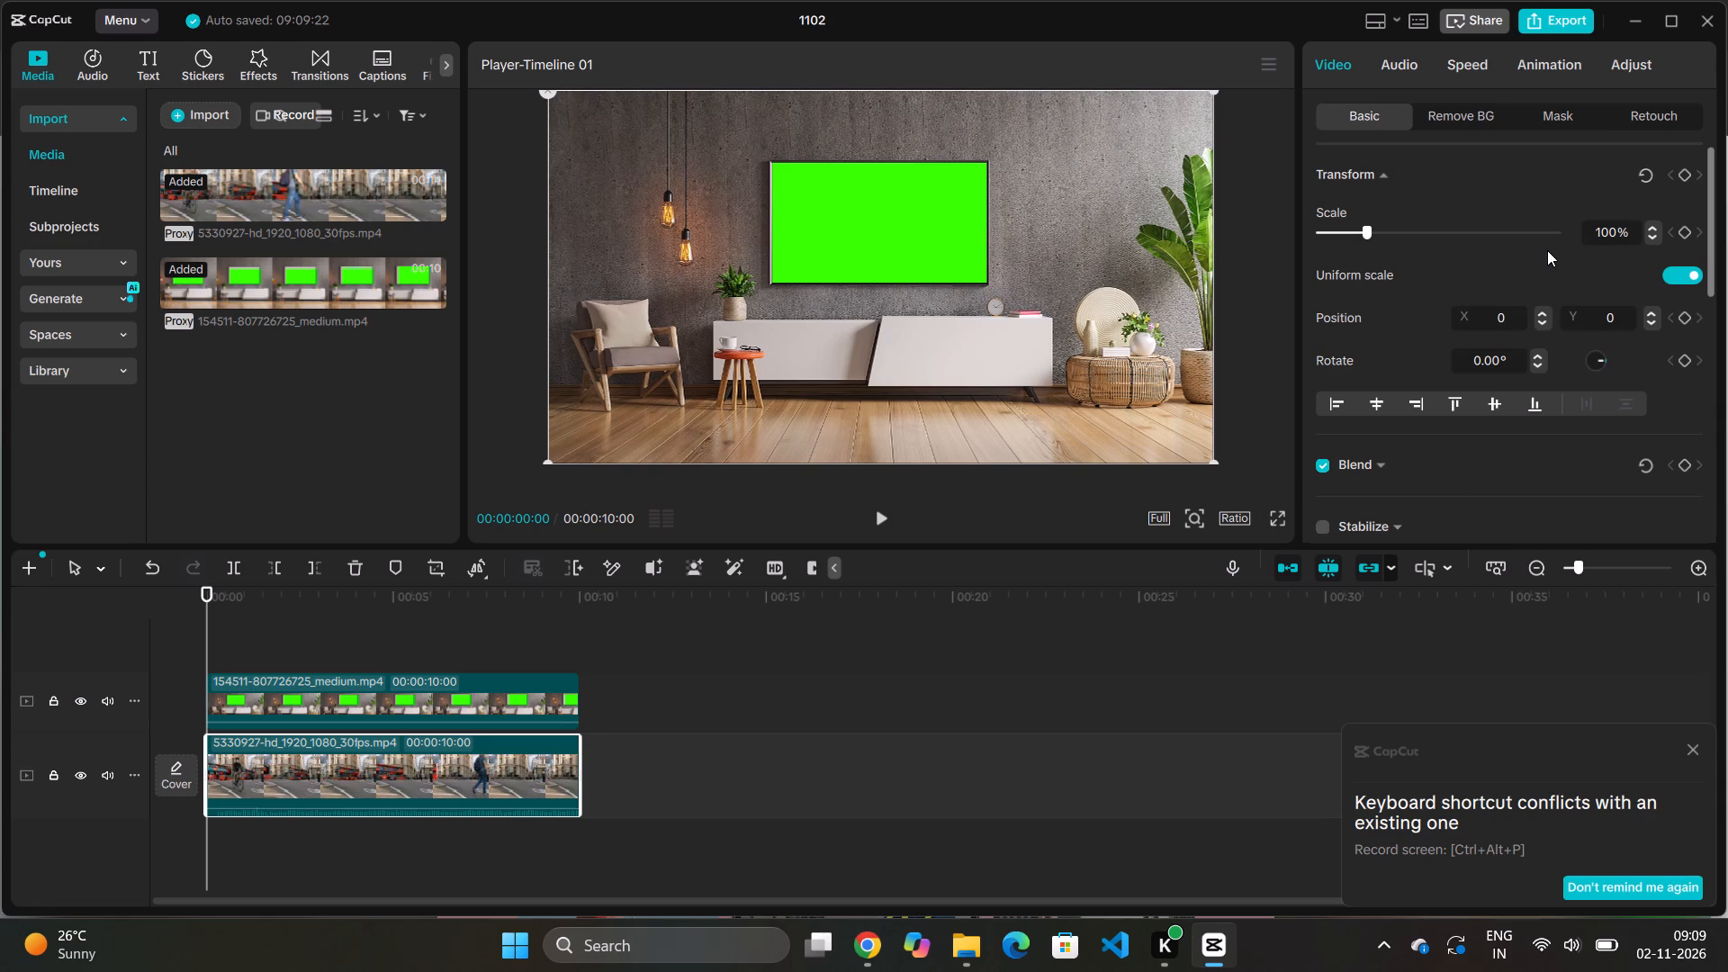
{"action": "scroll", "coordinate": [1547, 250], "scroll_direction": "up", "scroll_amount": 2}
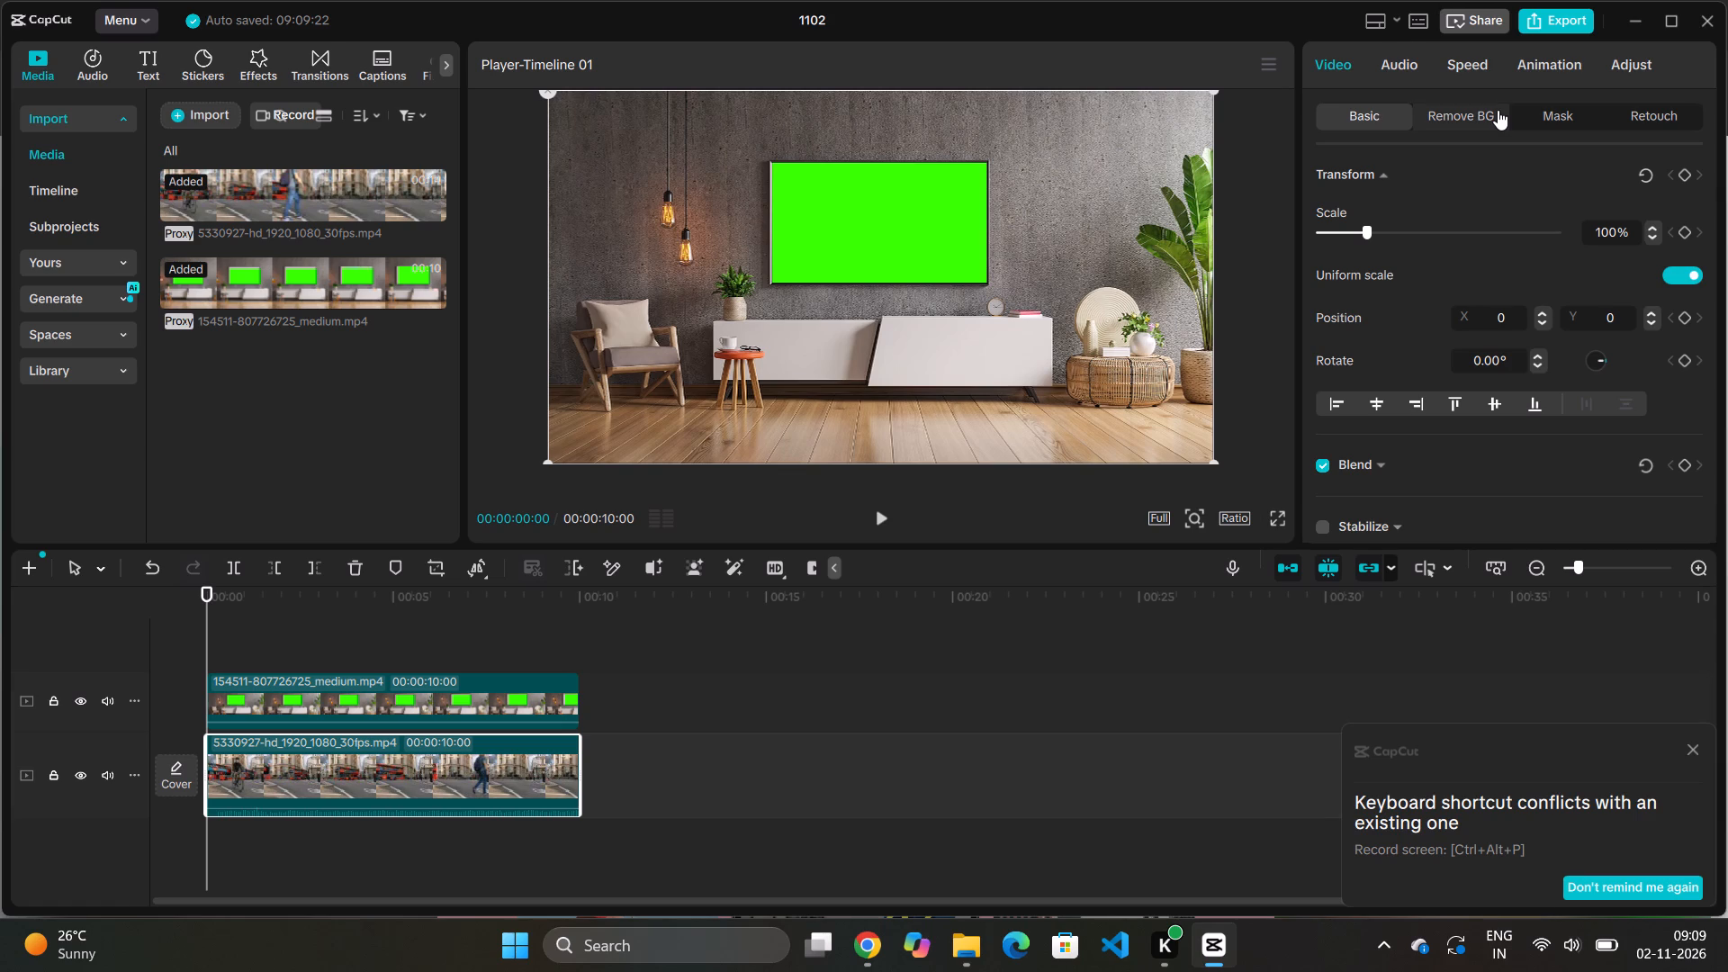
{"action": "left_click", "coordinate": [349, 696]}
{"action": "double_click", "coordinate": [377, 689]}
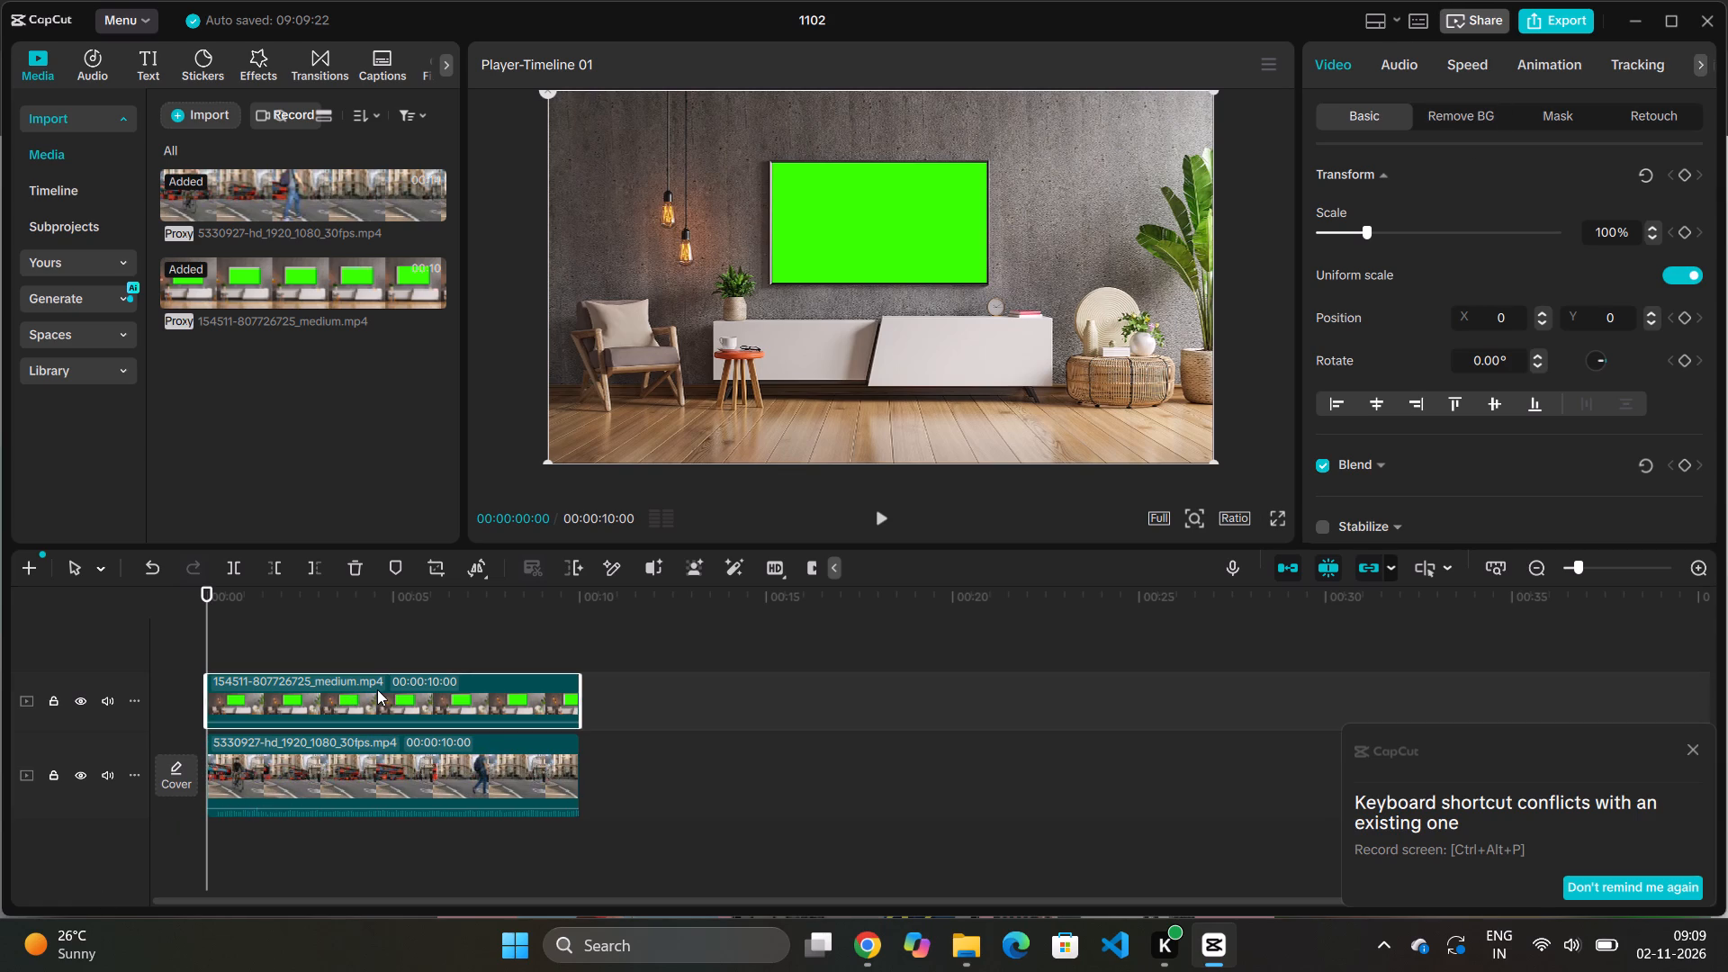
{"action": "triple_click", "coordinate": [394, 695]}
{"action": "left_click", "coordinate": [395, 695]}
{"action": "left_click_drag", "start_coordinate": [1639, 110], "coordinate": [1461, 202]}
{"action": "left_click", "coordinate": [1458, 111]}
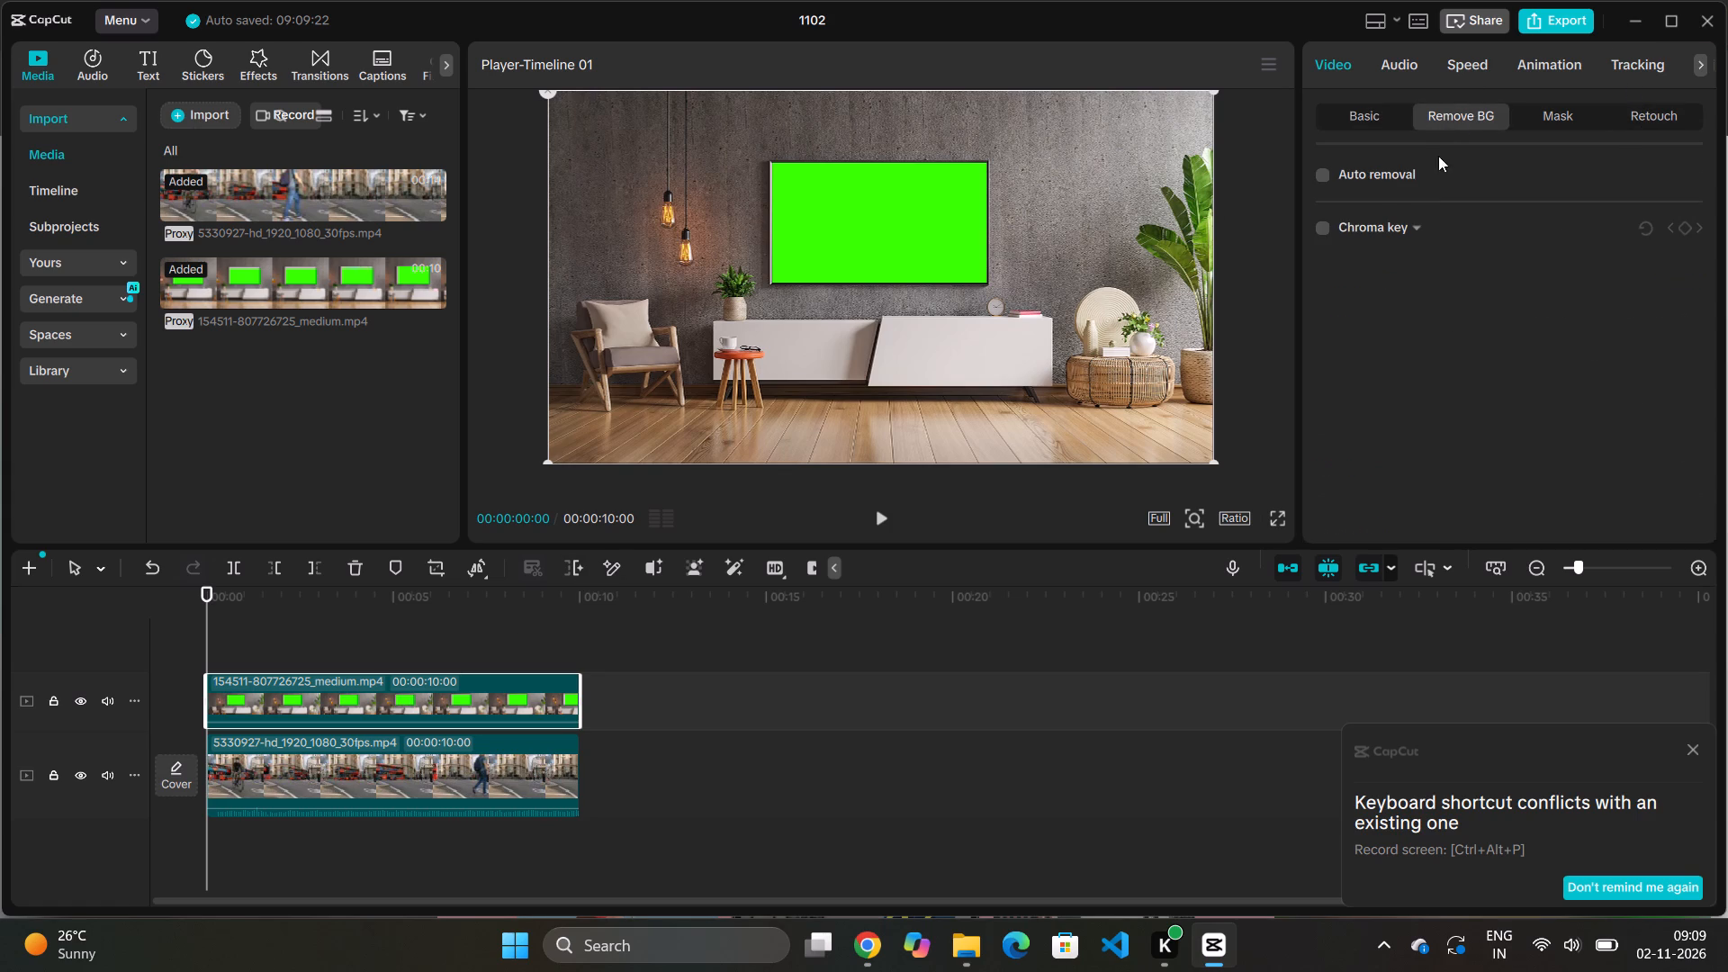
{"action": "left_click", "coordinate": [1318, 232]}
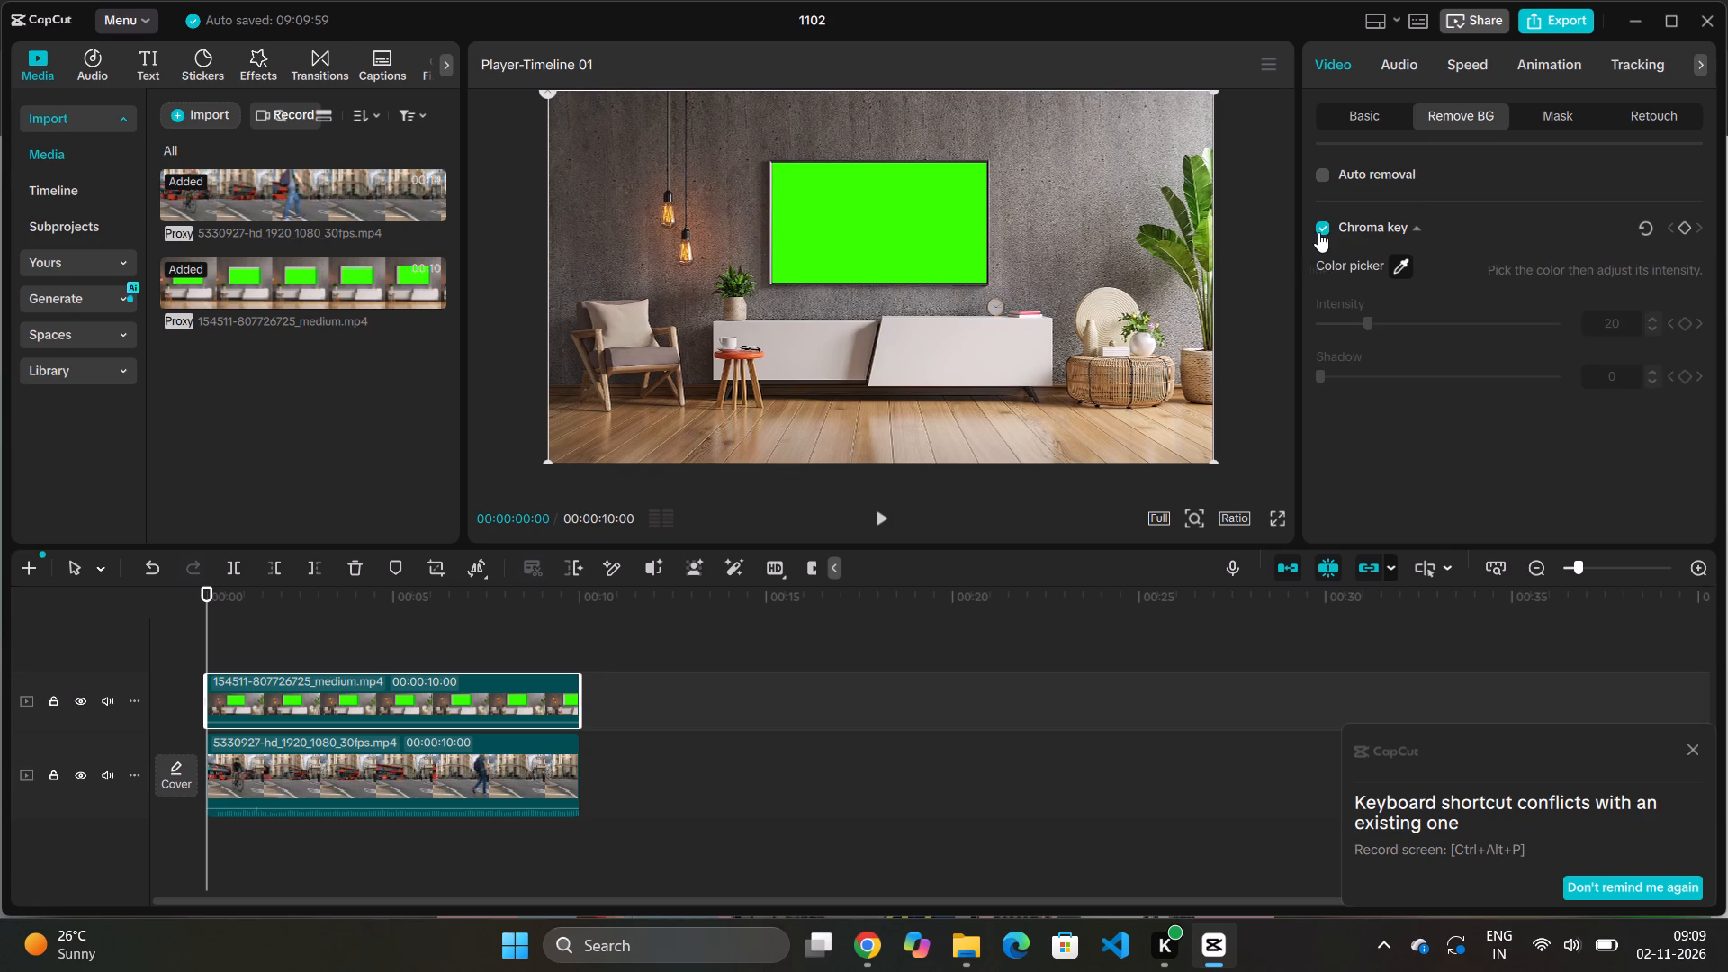
{"action": "left_click", "coordinate": [1401, 265]}
{"action": "left_click", "coordinate": [1401, 265]}
{"action": "left_click", "coordinate": [913, 217]}
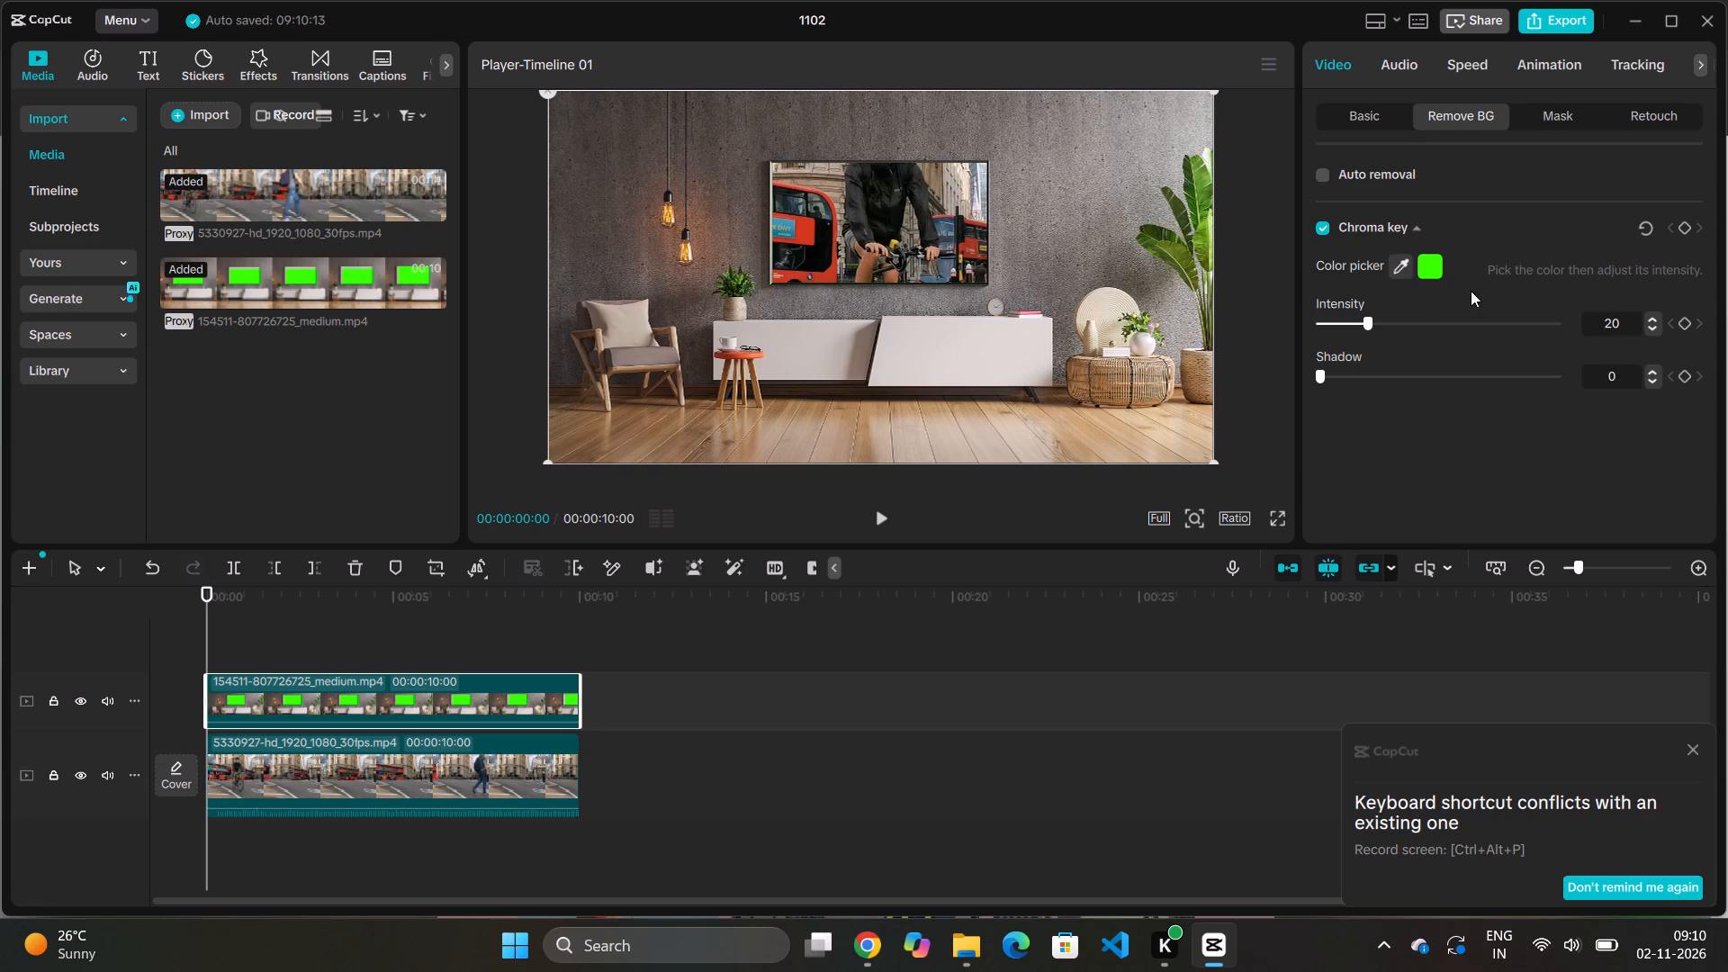
Set the green screen clip's chroma key intensity to 25 after trying lower and higher values.
{"action": "left_click_drag", "start_coordinate": [1365, 322], "coordinate": [1340, 331]}
{"action": "left_click_drag", "start_coordinate": [1340, 331], "coordinate": [1222, 371]}
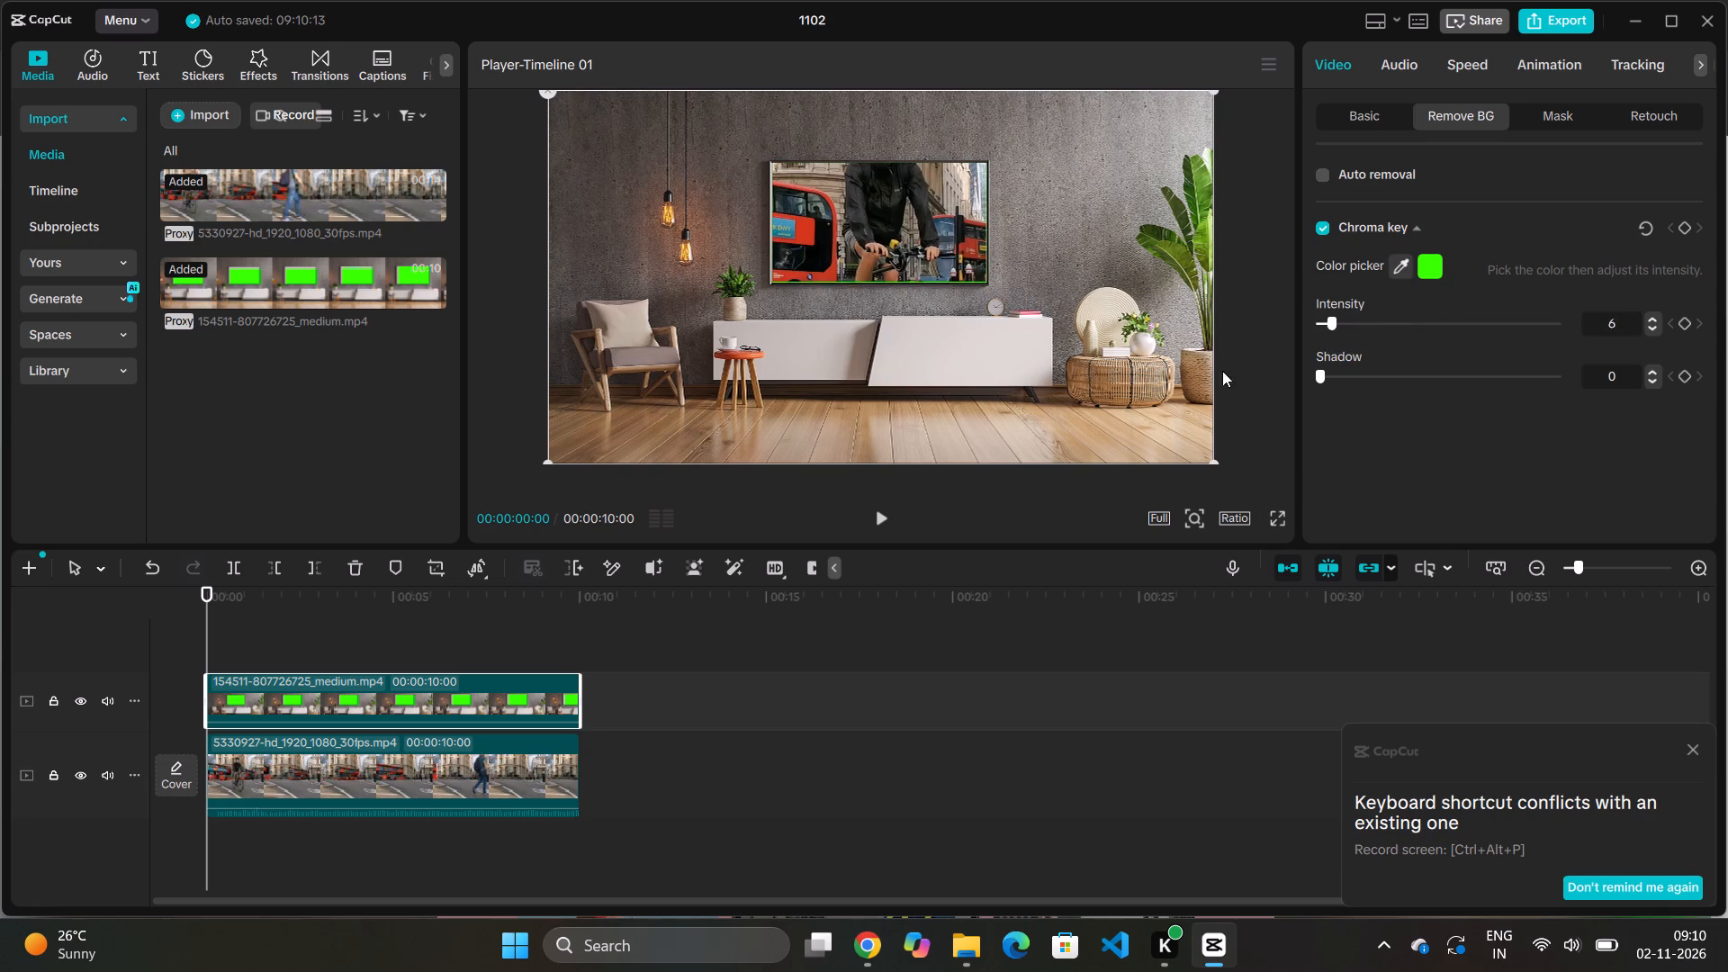
{"action": "left_click_drag", "start_coordinate": [1222, 371], "coordinate": [1479, 384]}
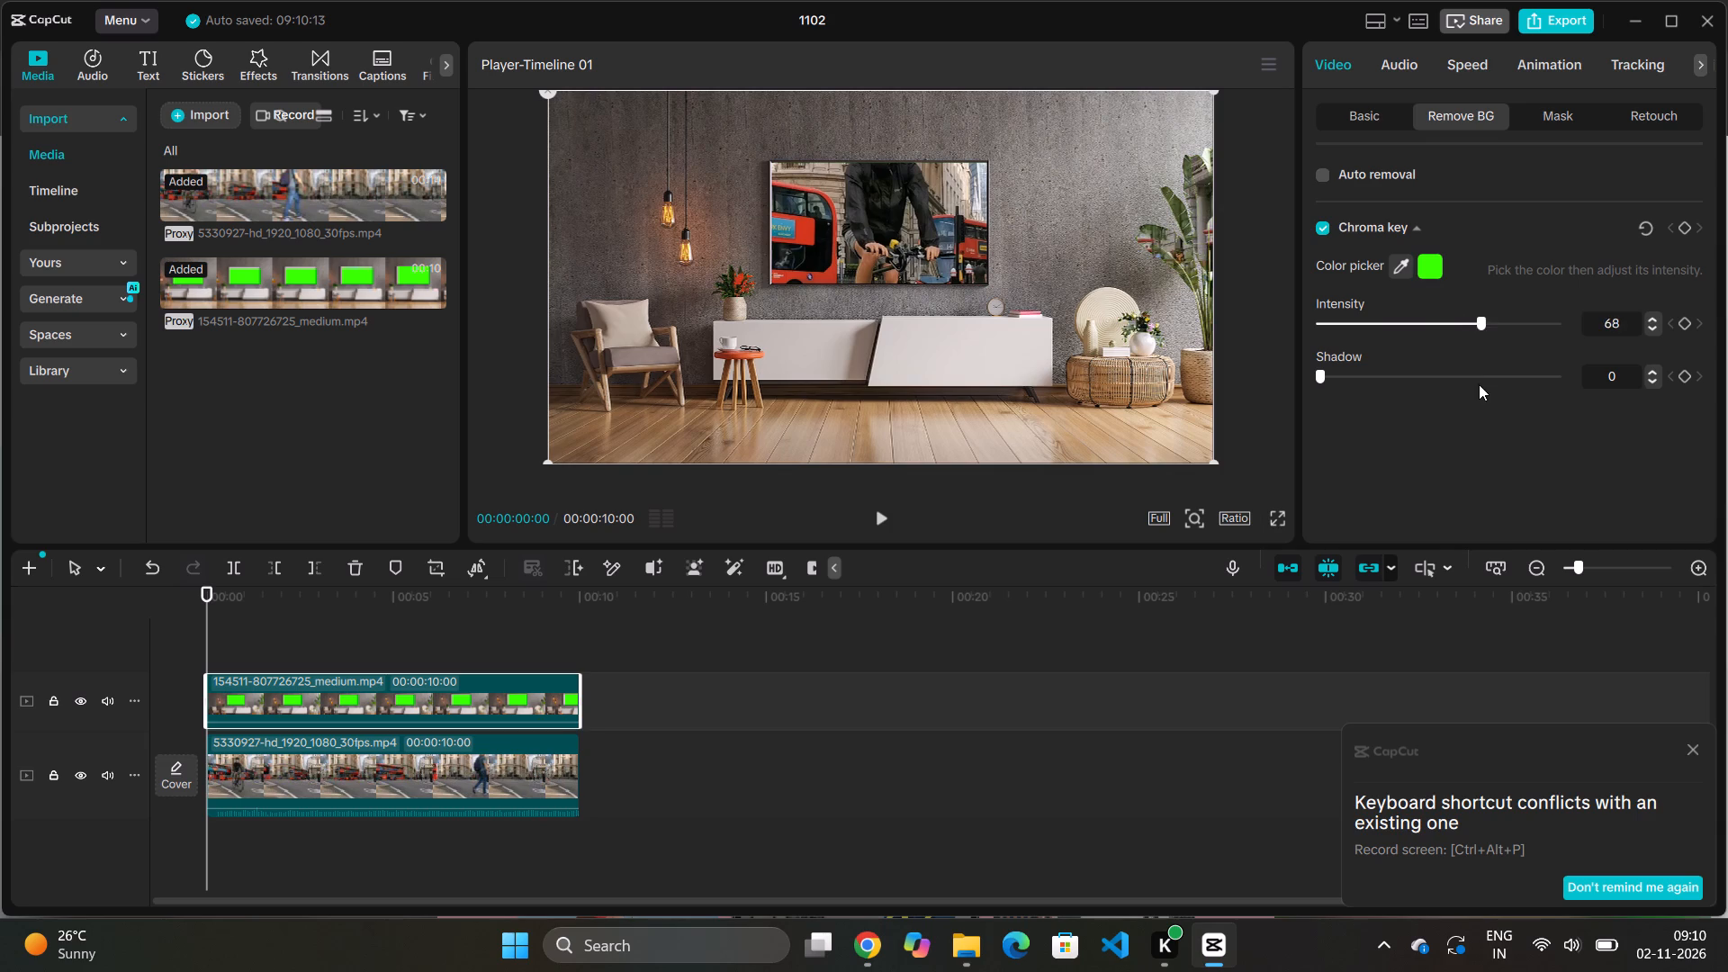
{"action": "left_click_drag", "start_coordinate": [1479, 384], "coordinate": [1727, 379]}
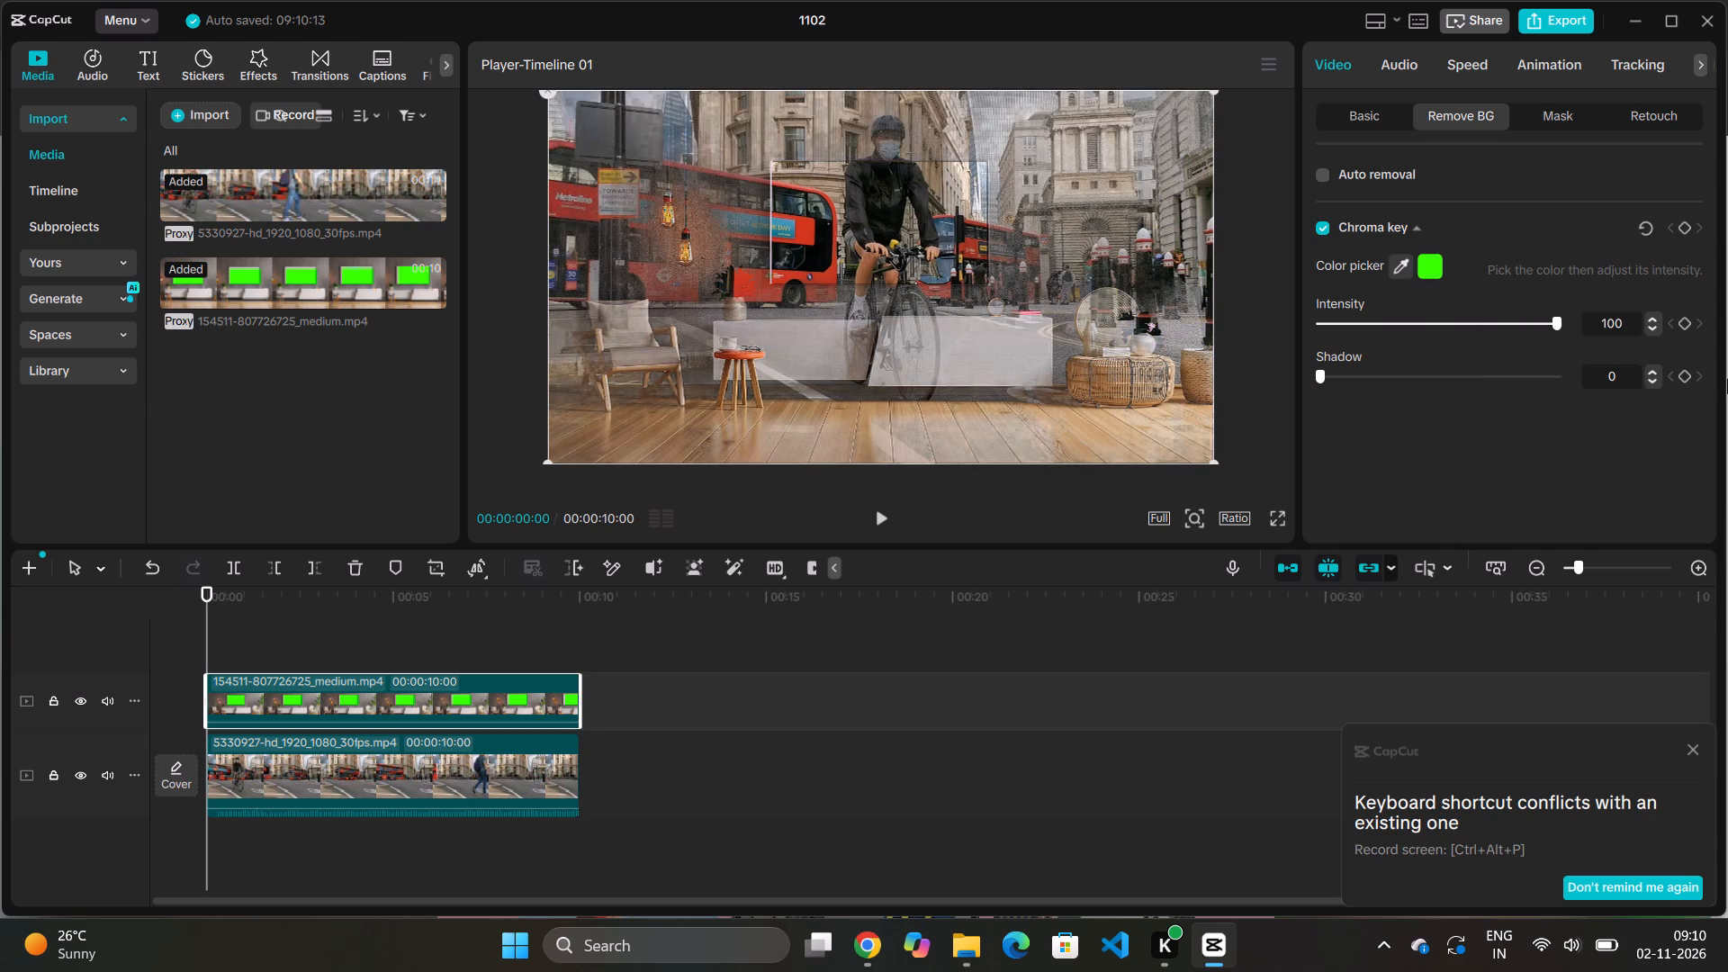
{"action": "left_click_drag", "start_coordinate": [1727, 379], "coordinate": [1390, 419]}
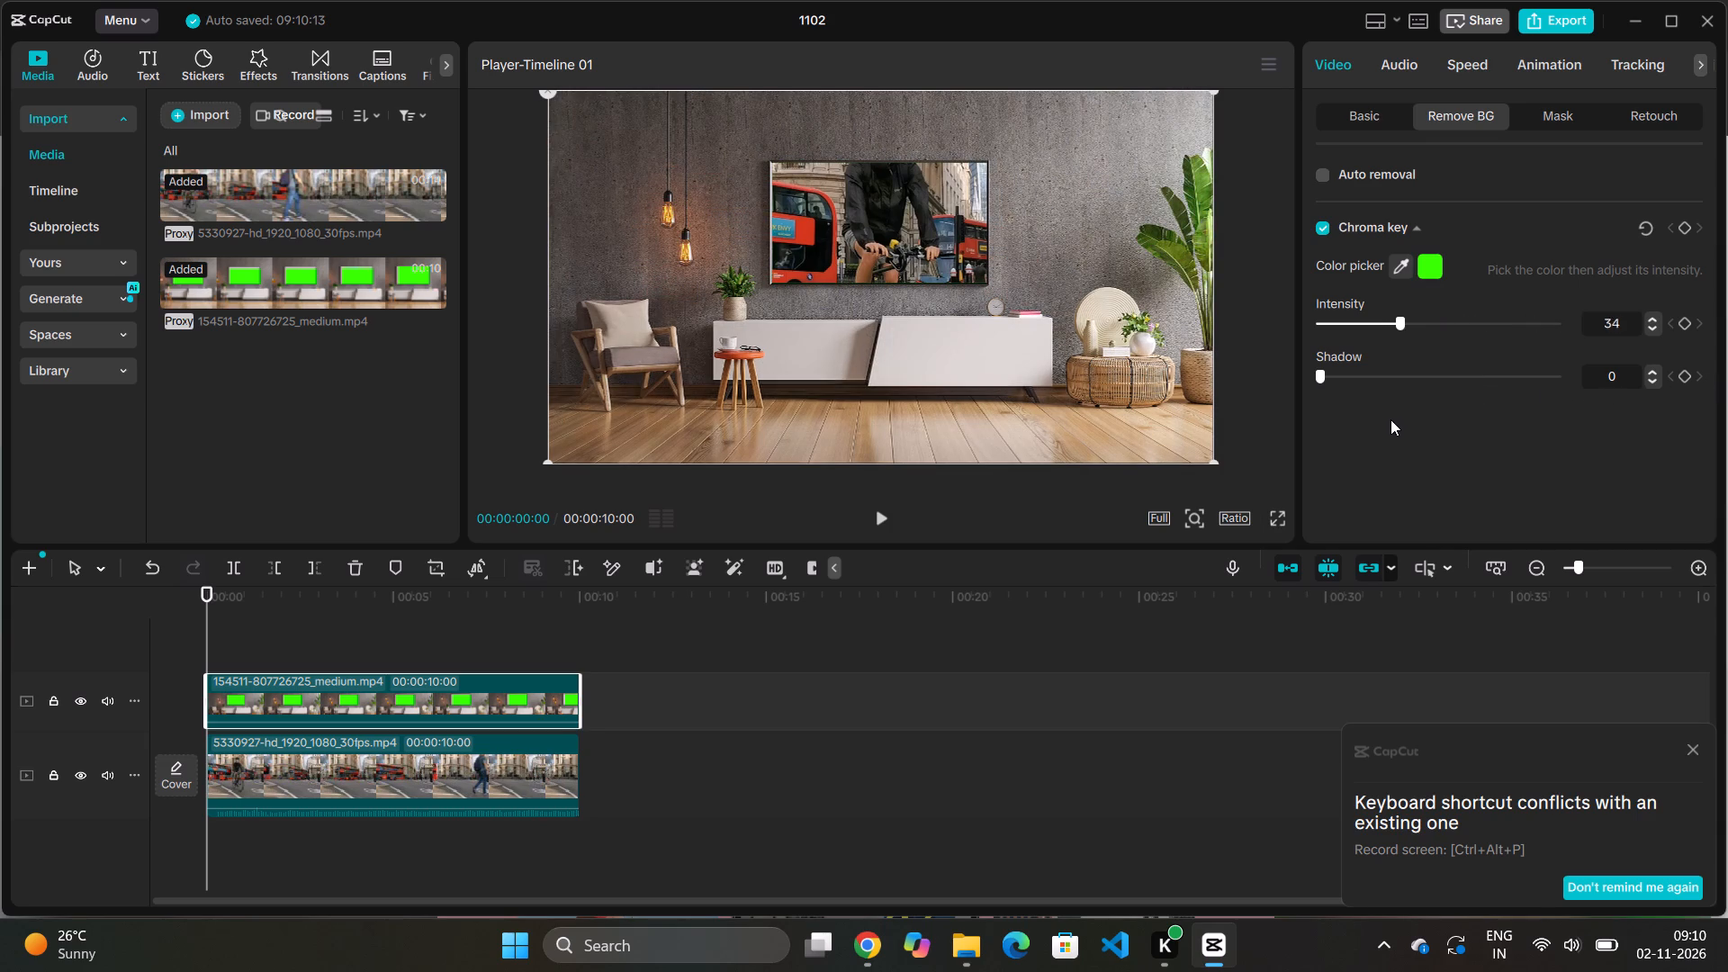
{"action": "left_click_drag", "start_coordinate": [1390, 419], "coordinate": [1377, 422]}
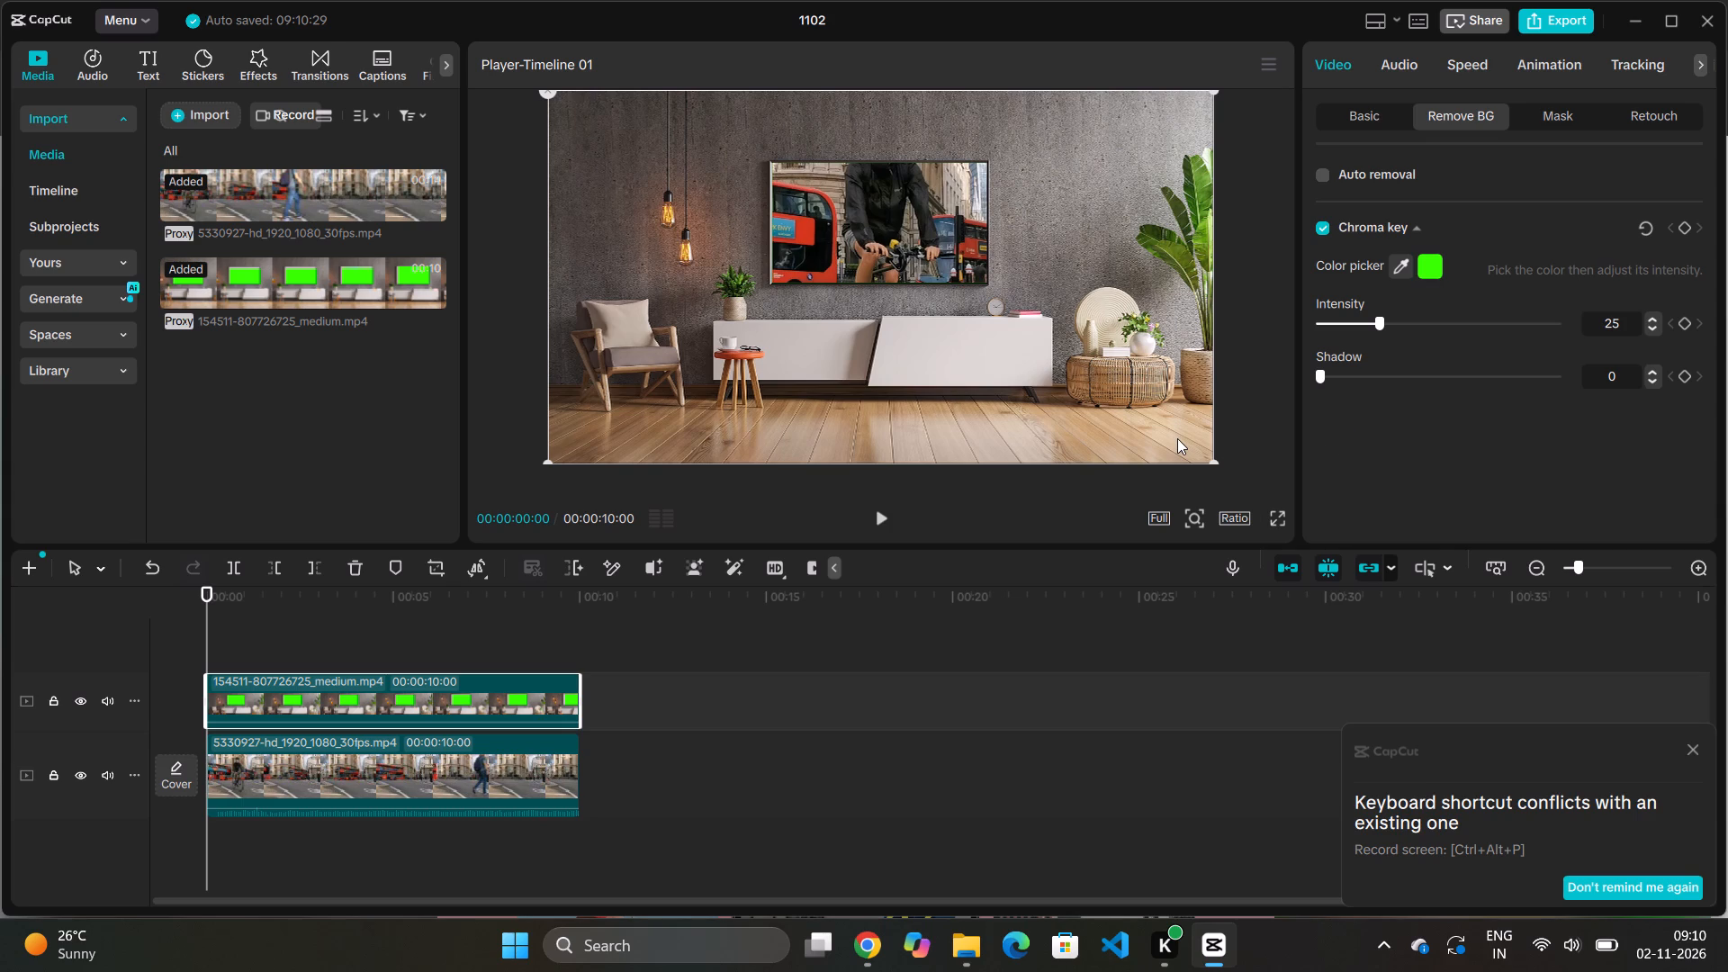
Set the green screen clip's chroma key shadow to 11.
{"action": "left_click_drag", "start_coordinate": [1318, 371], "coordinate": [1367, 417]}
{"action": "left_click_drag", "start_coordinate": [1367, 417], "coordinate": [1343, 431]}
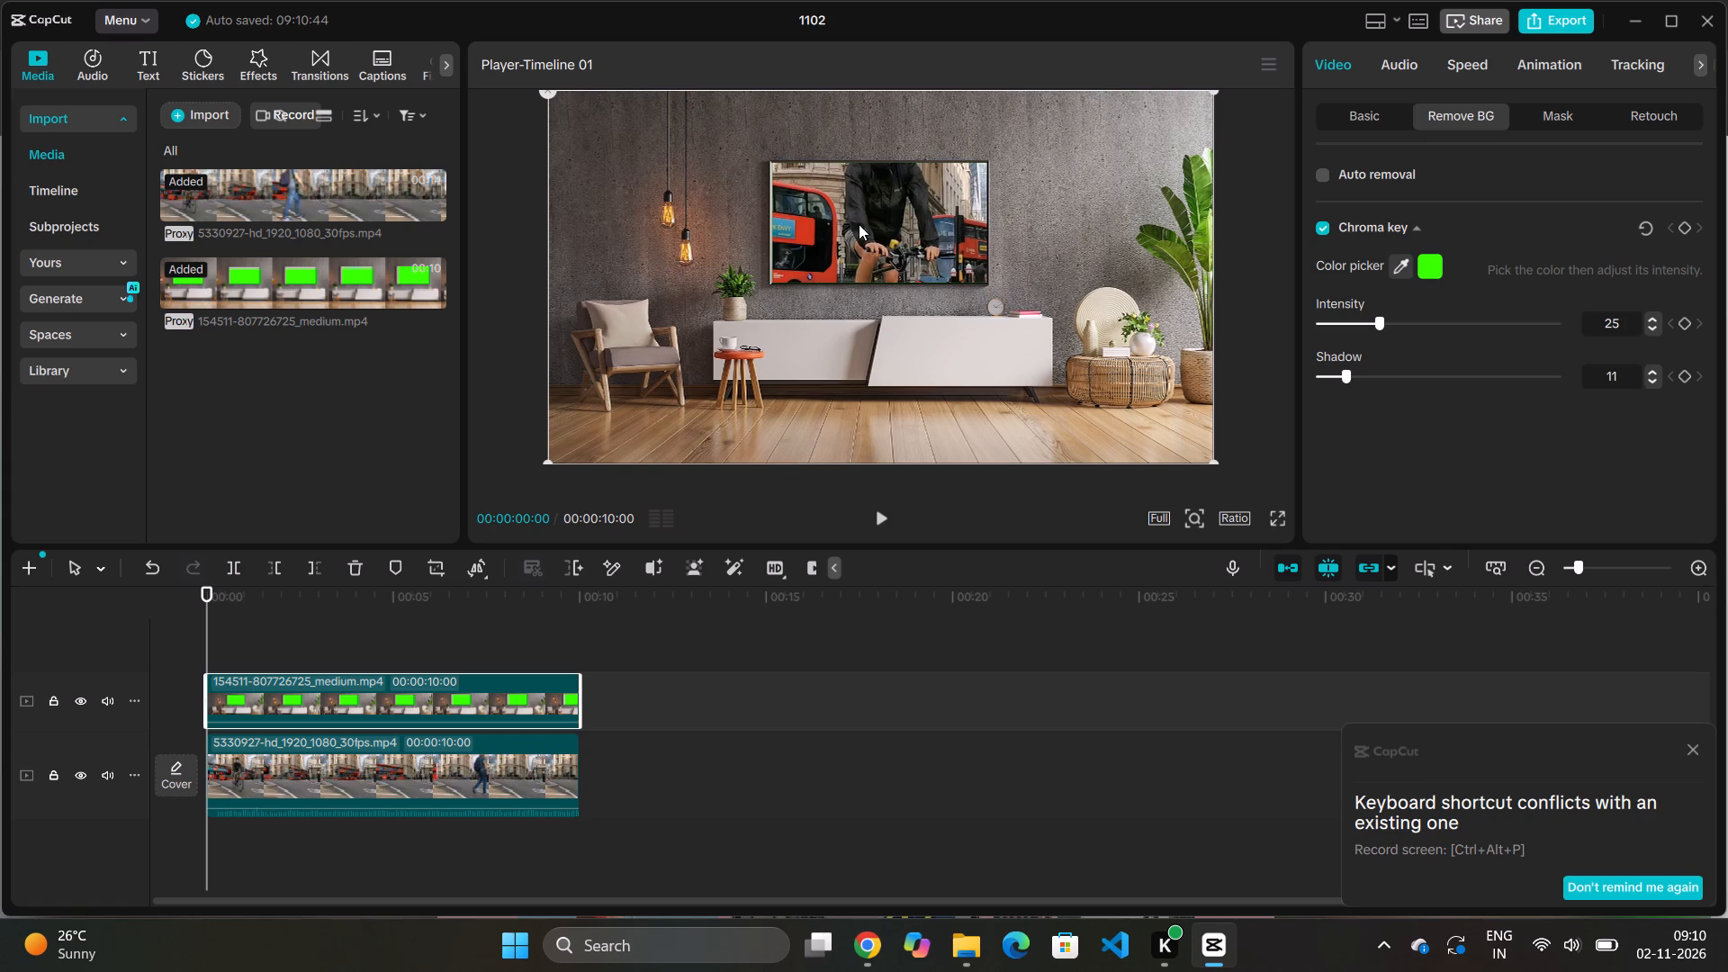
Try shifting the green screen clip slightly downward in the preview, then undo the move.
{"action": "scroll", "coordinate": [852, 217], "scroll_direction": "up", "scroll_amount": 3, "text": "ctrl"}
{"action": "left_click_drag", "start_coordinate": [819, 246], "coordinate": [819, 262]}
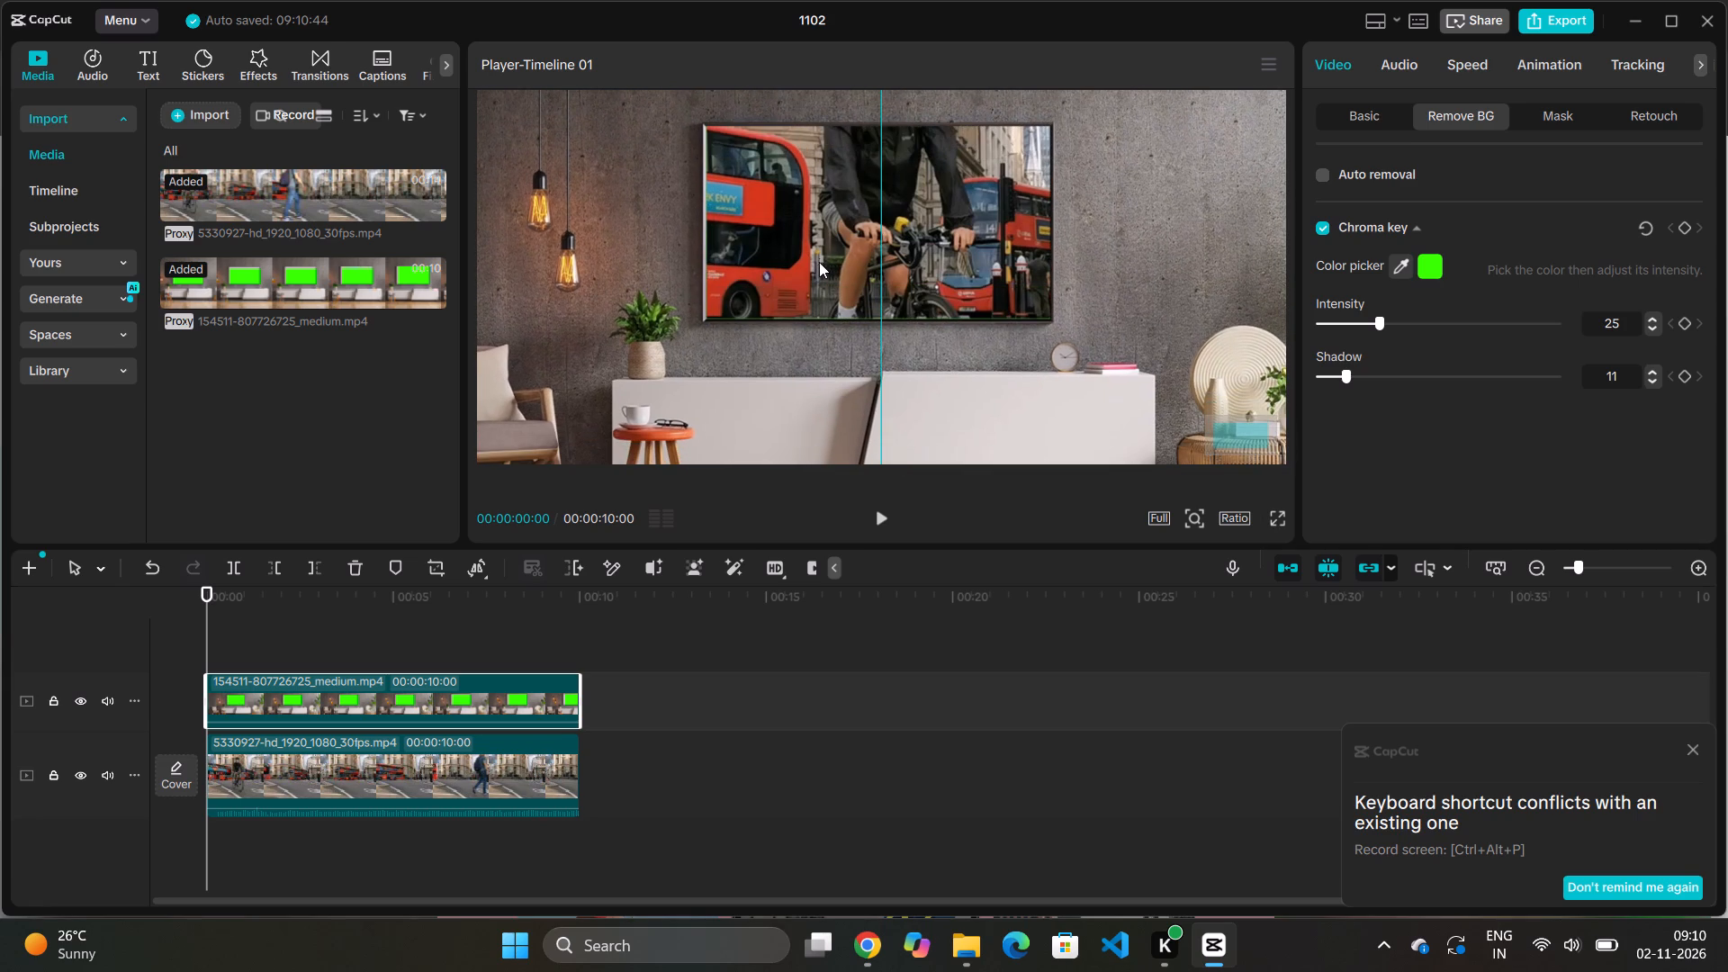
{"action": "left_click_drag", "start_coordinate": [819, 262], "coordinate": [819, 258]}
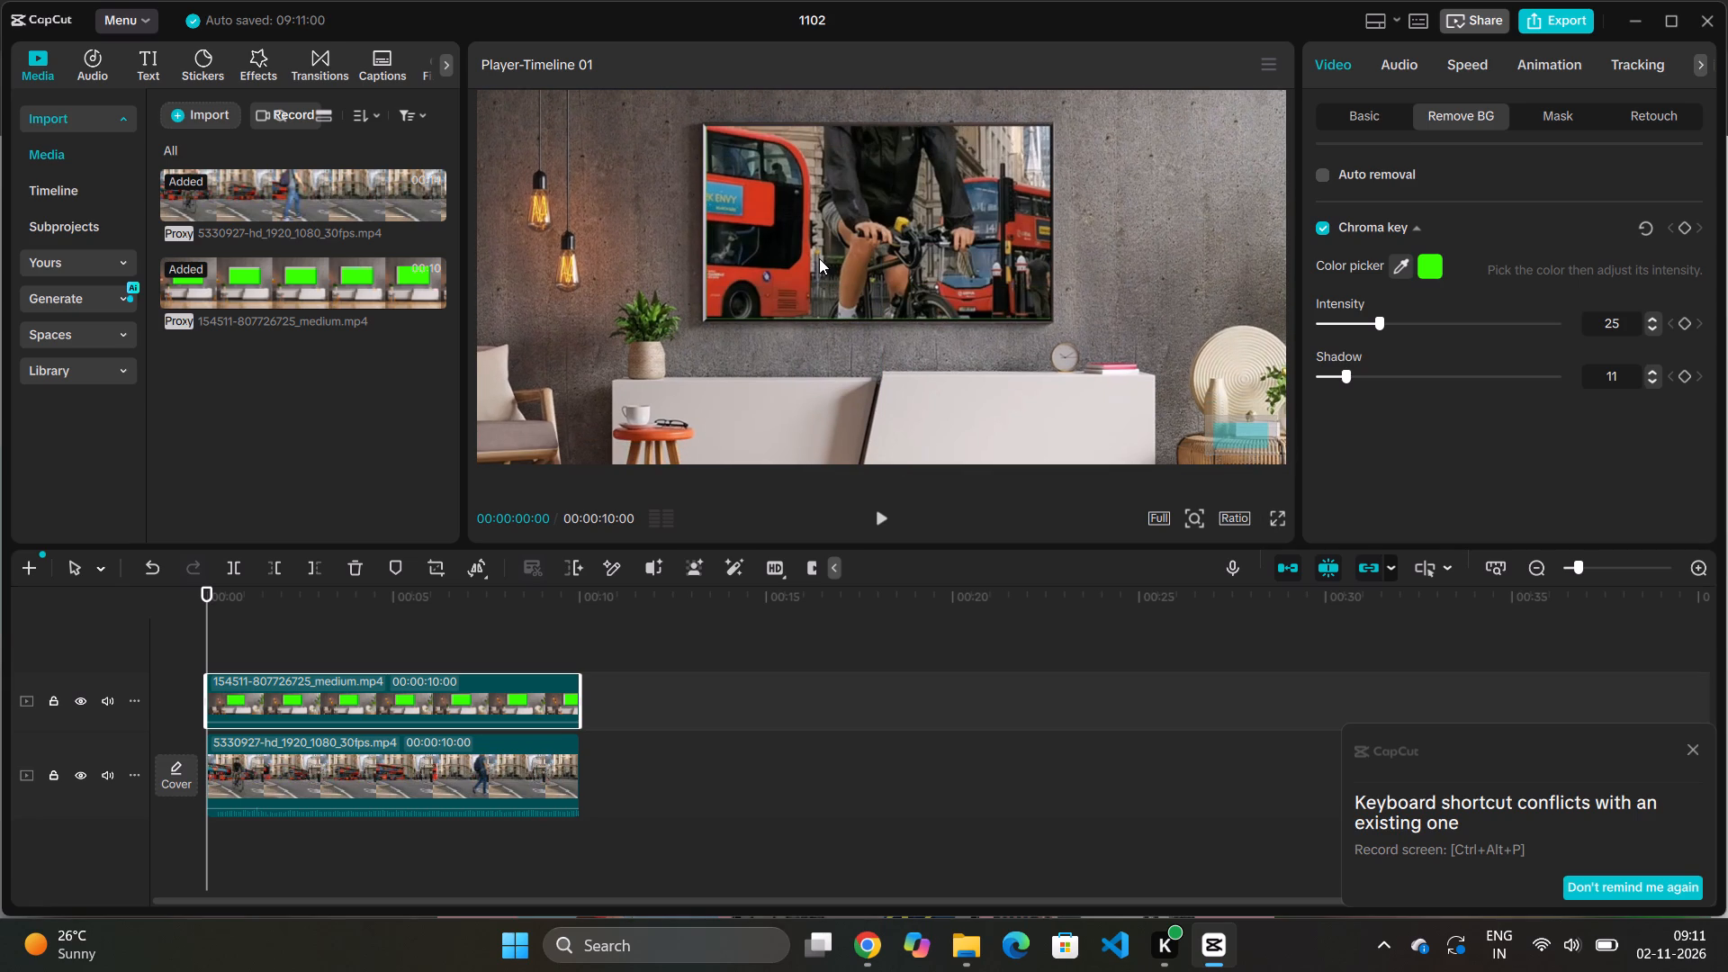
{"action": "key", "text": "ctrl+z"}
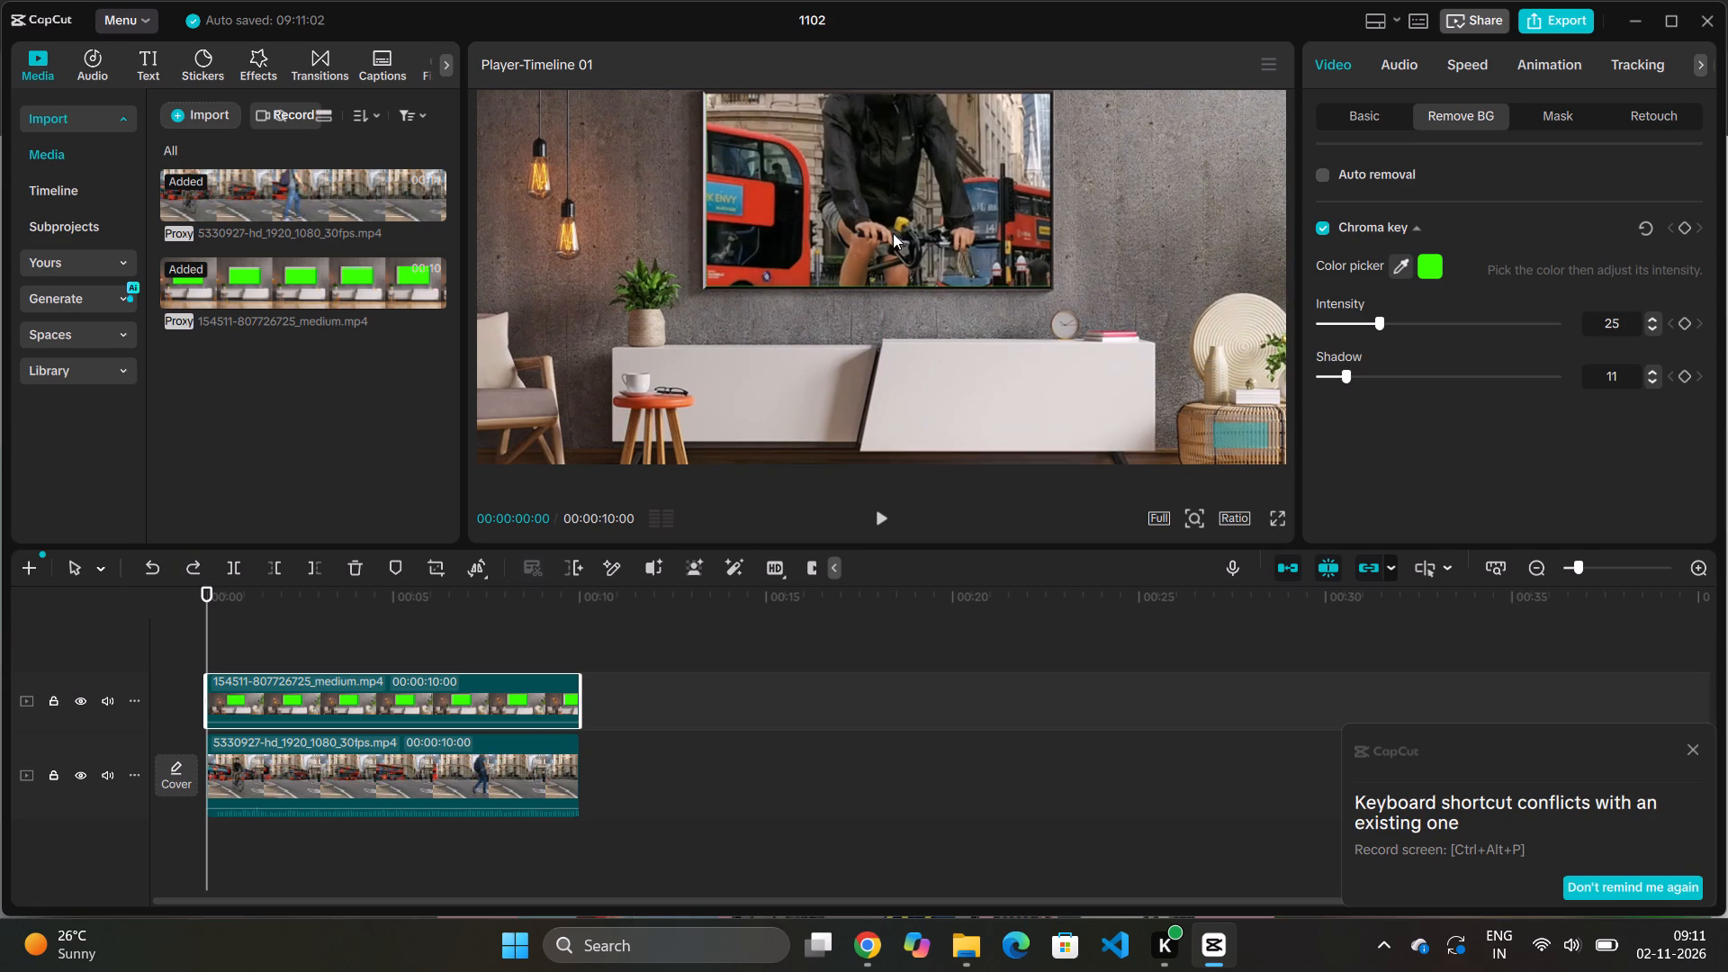
Raise the chroma key shadow to 100 while checking the TV edges up close in the preview.
{"action": "scroll", "coordinate": [893, 236], "scroll_direction": "up", "scroll_amount": 5}
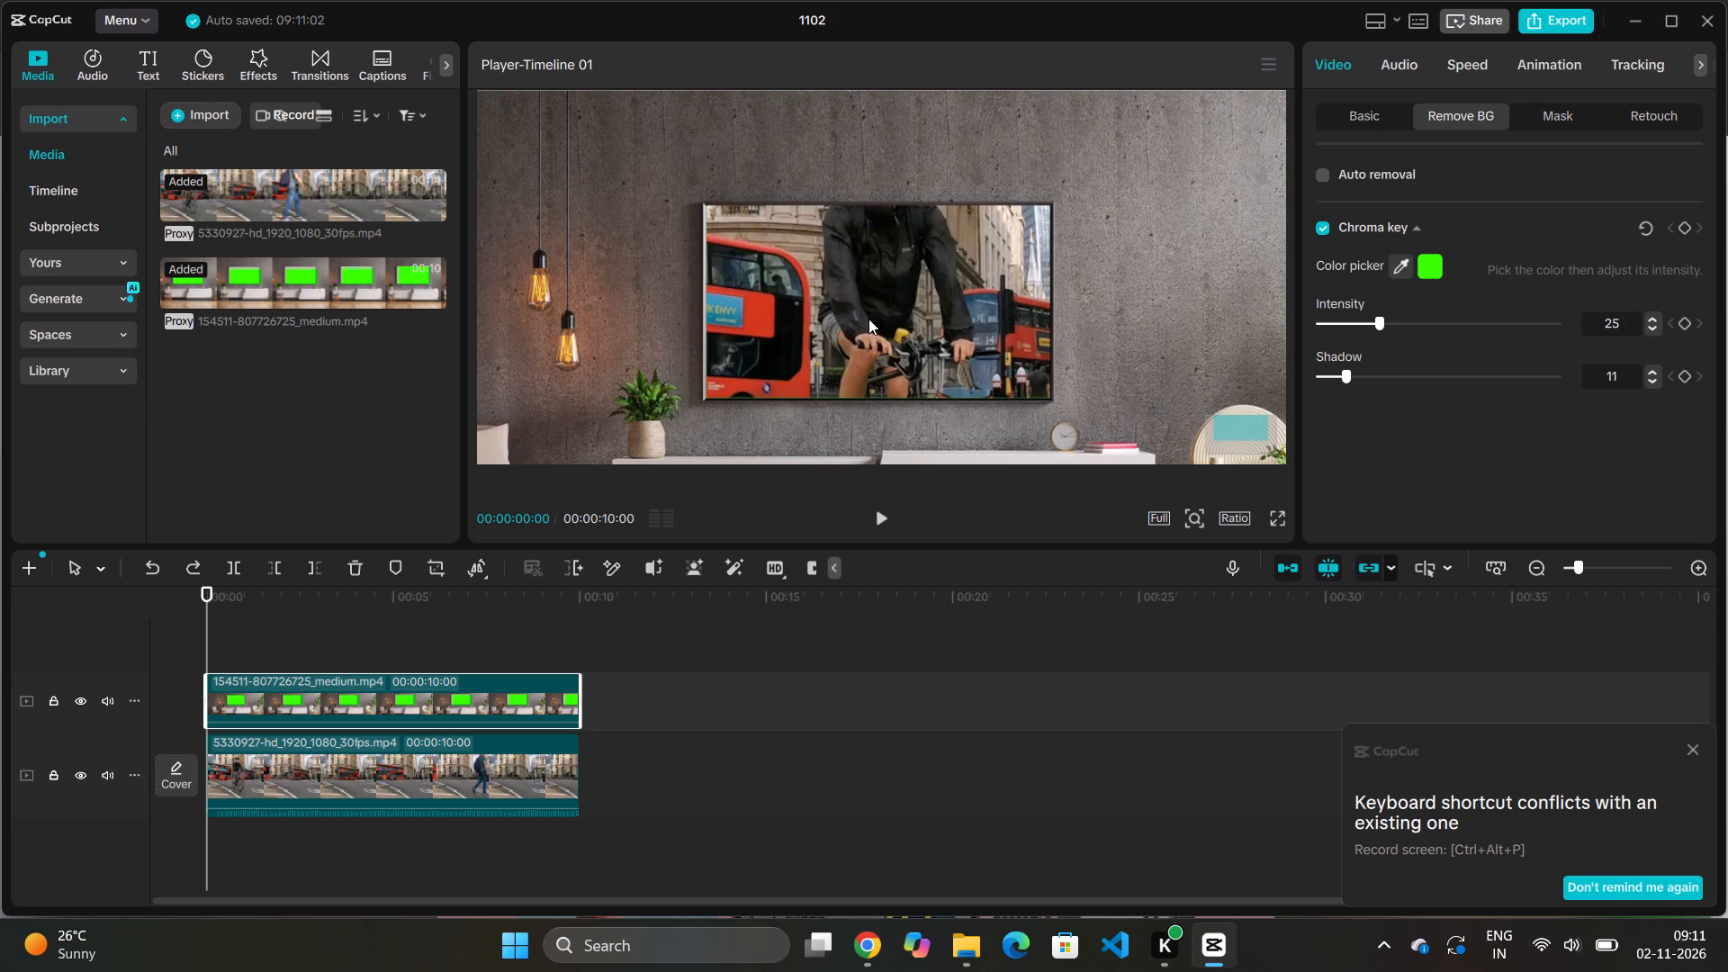
{"action": "scroll", "coordinate": [868, 319], "scroll_direction": "up", "scroll_amount": 3, "text": "ctrl"}
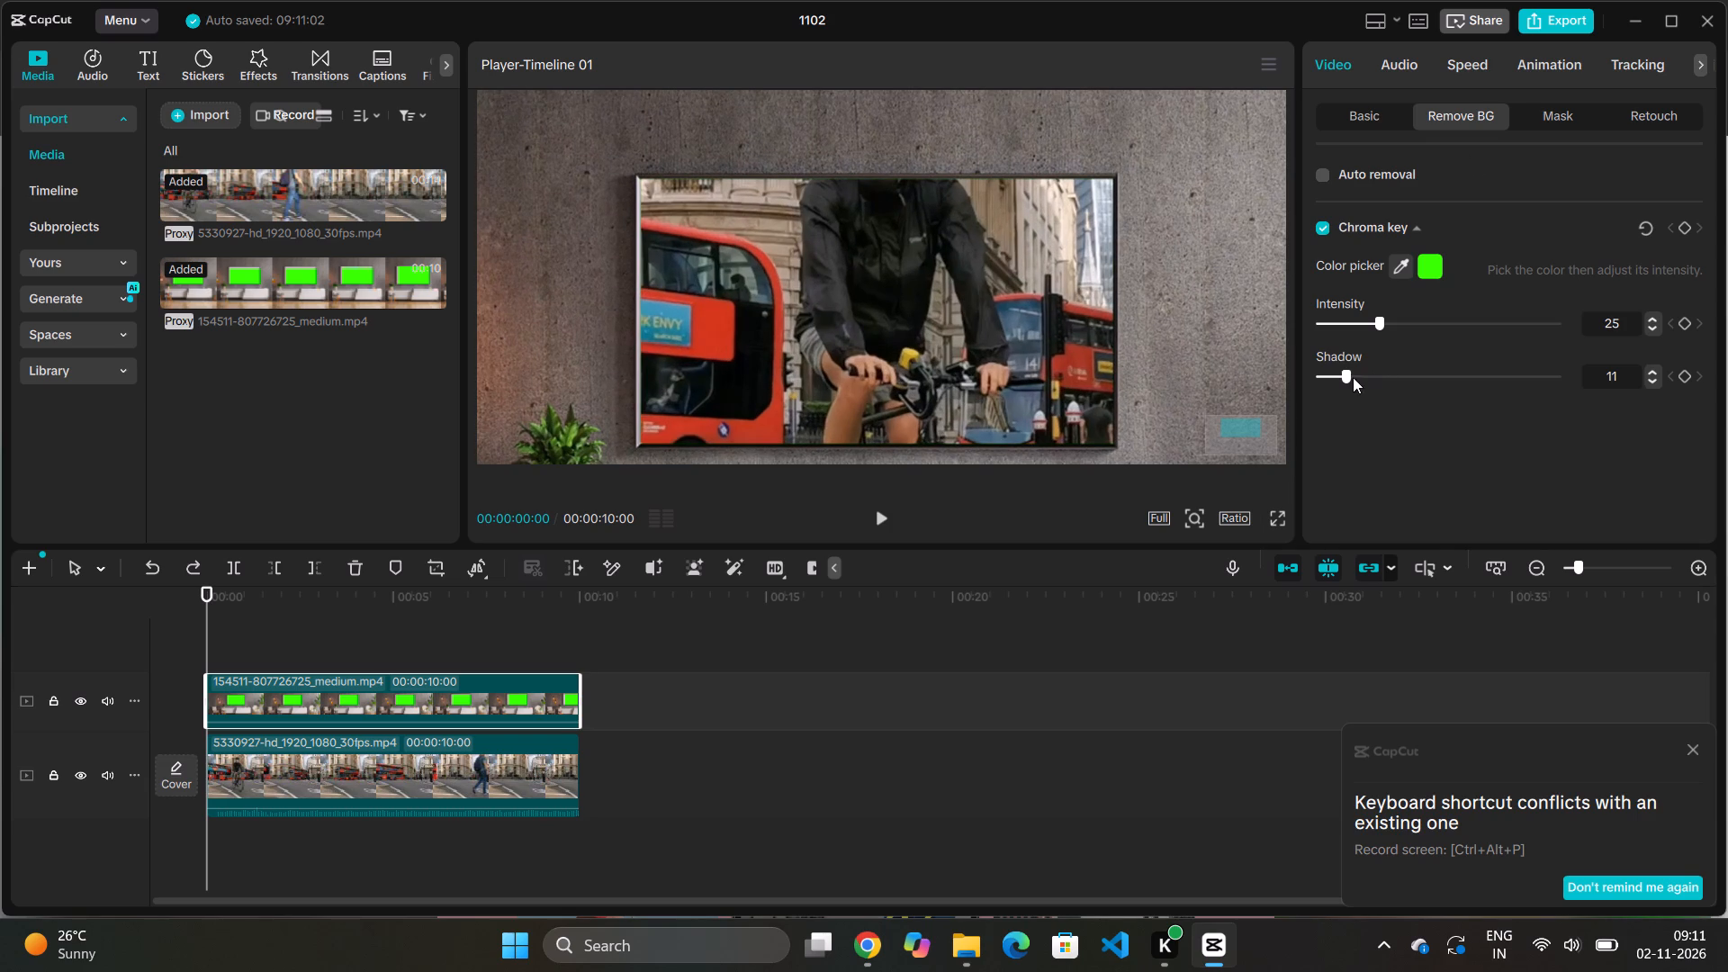
{"action": "left_click_drag", "start_coordinate": [1353, 377], "coordinate": [1567, 381]}
{"action": "left_click_drag", "start_coordinate": [1567, 381], "coordinate": [1498, 387]}
{"action": "left_click", "coordinate": [1472, 373]}
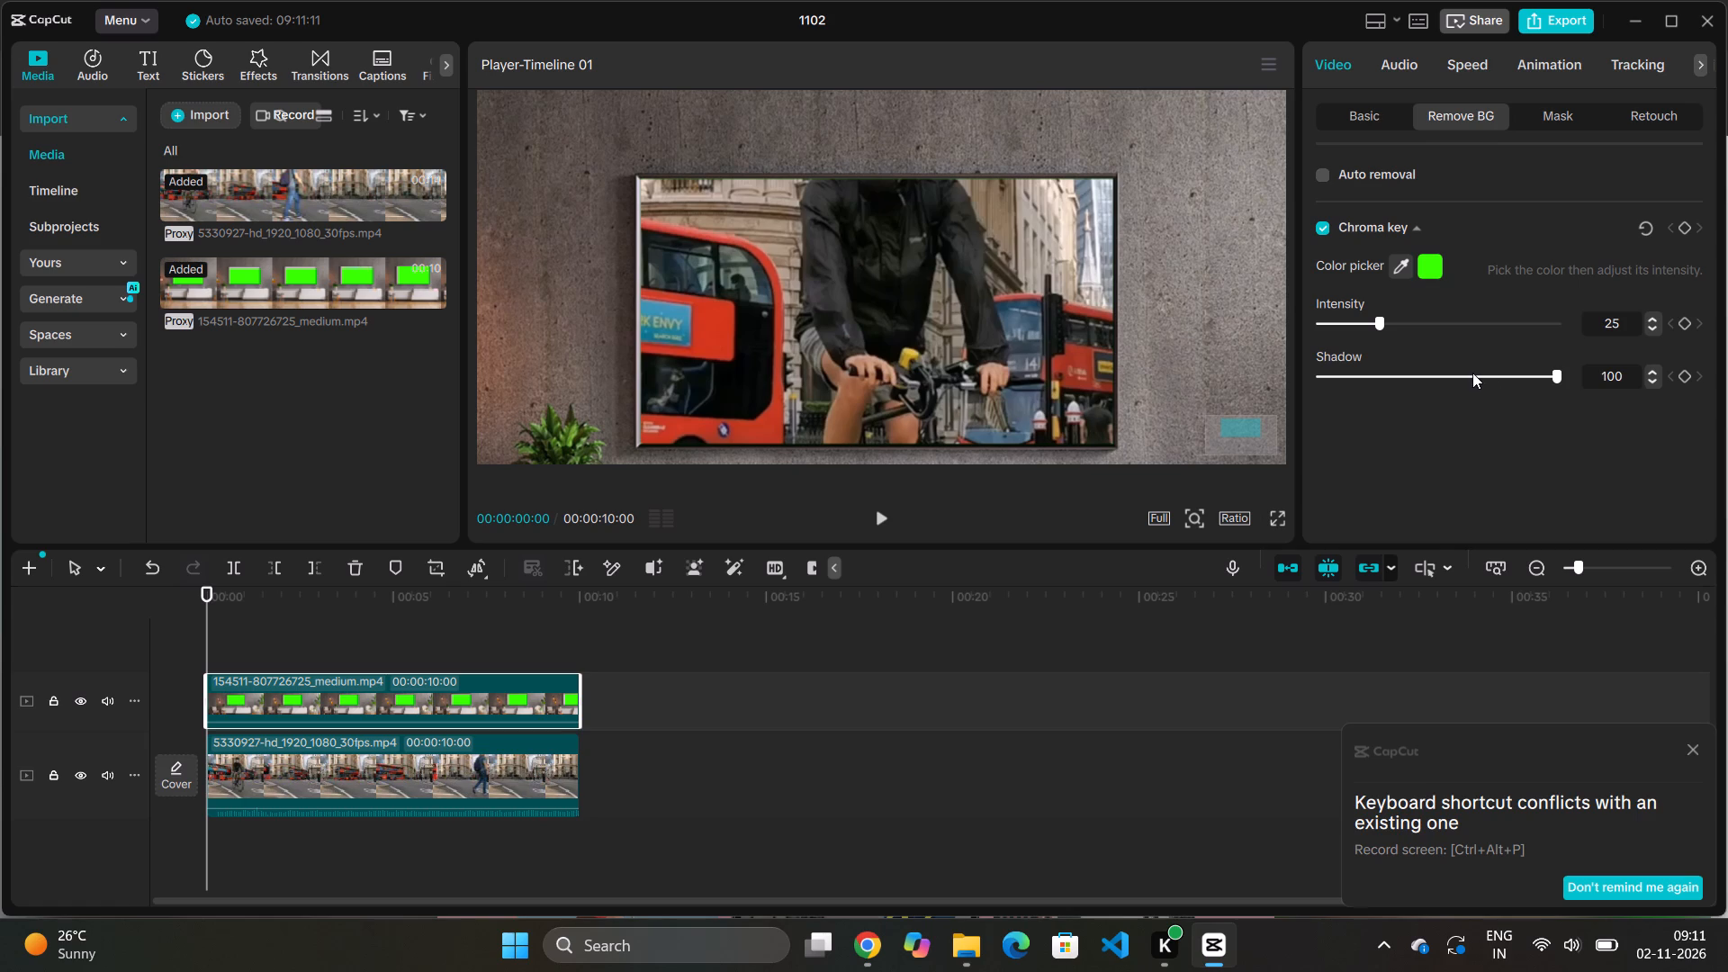
Set the green screen clip's chroma key shadow to 60 and play back the composite with the whole frame in view.
{"action": "double_click", "coordinate": [1463, 372]}
{"action": "scroll", "coordinate": [957, 305], "scroll_direction": "down", "scroll_amount": 4, "text": "ctrl"}
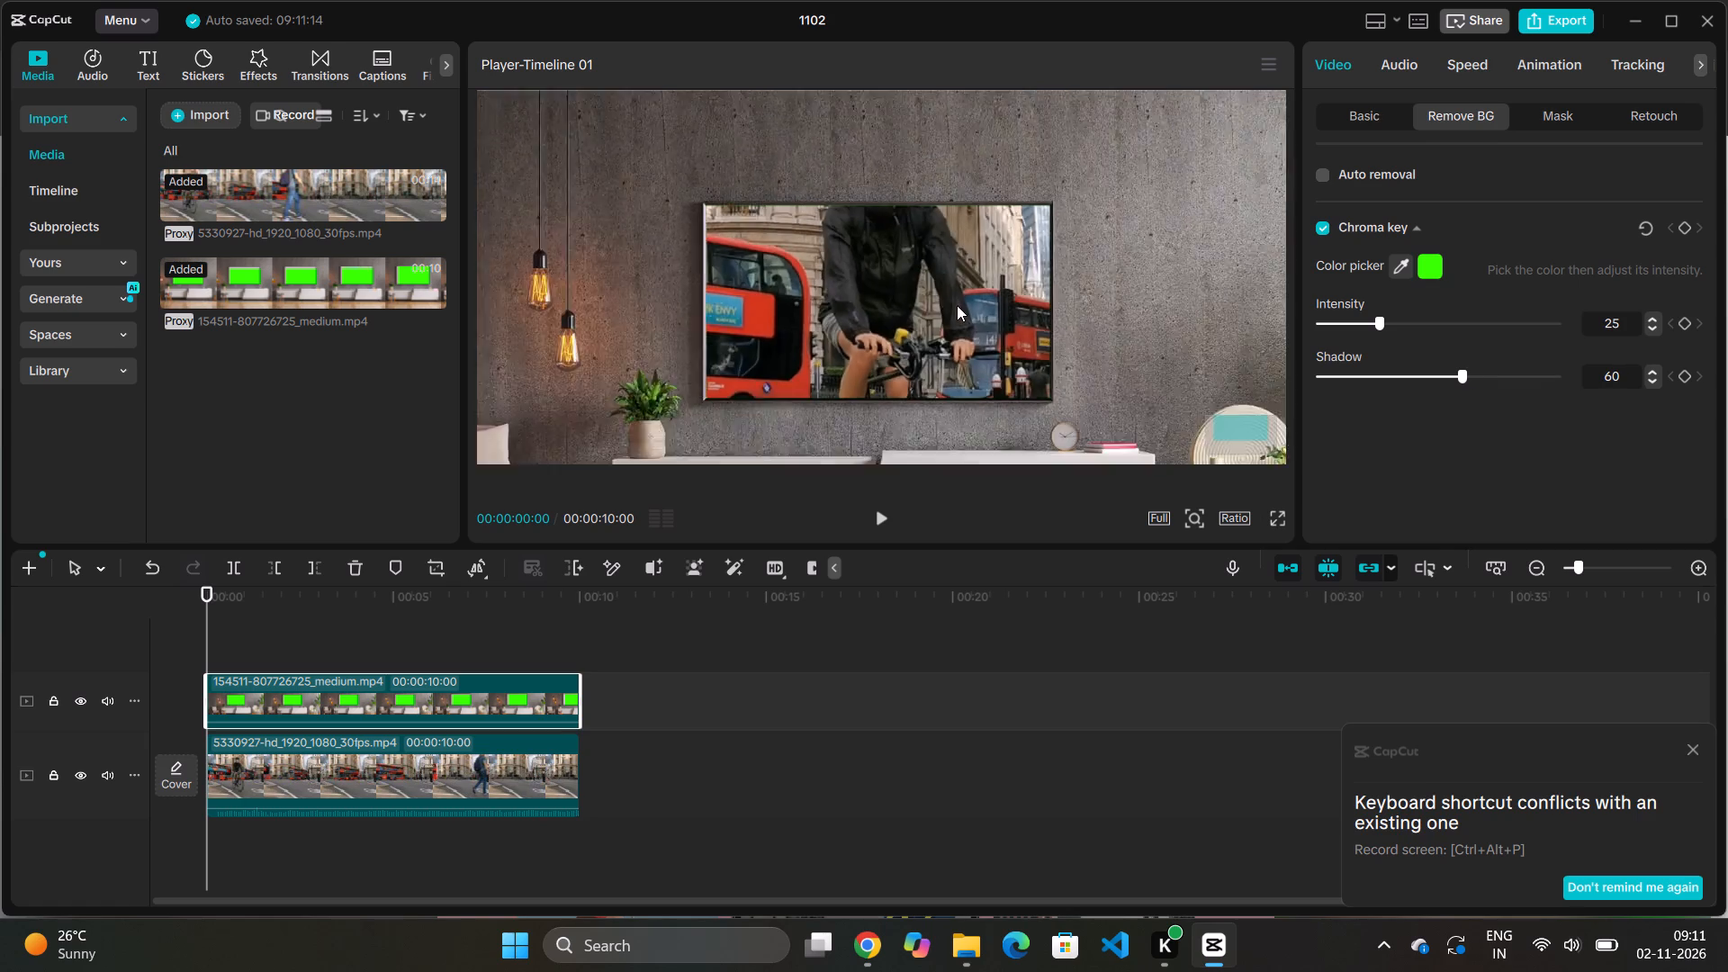
{"action": "scroll", "coordinate": [957, 305], "scroll_direction": "down", "scroll_amount": 5, "text": "ctrl"}
{"action": "scroll", "coordinate": [957, 305], "scroll_direction": "up", "scroll_amount": 2, "text": "ctrl"}
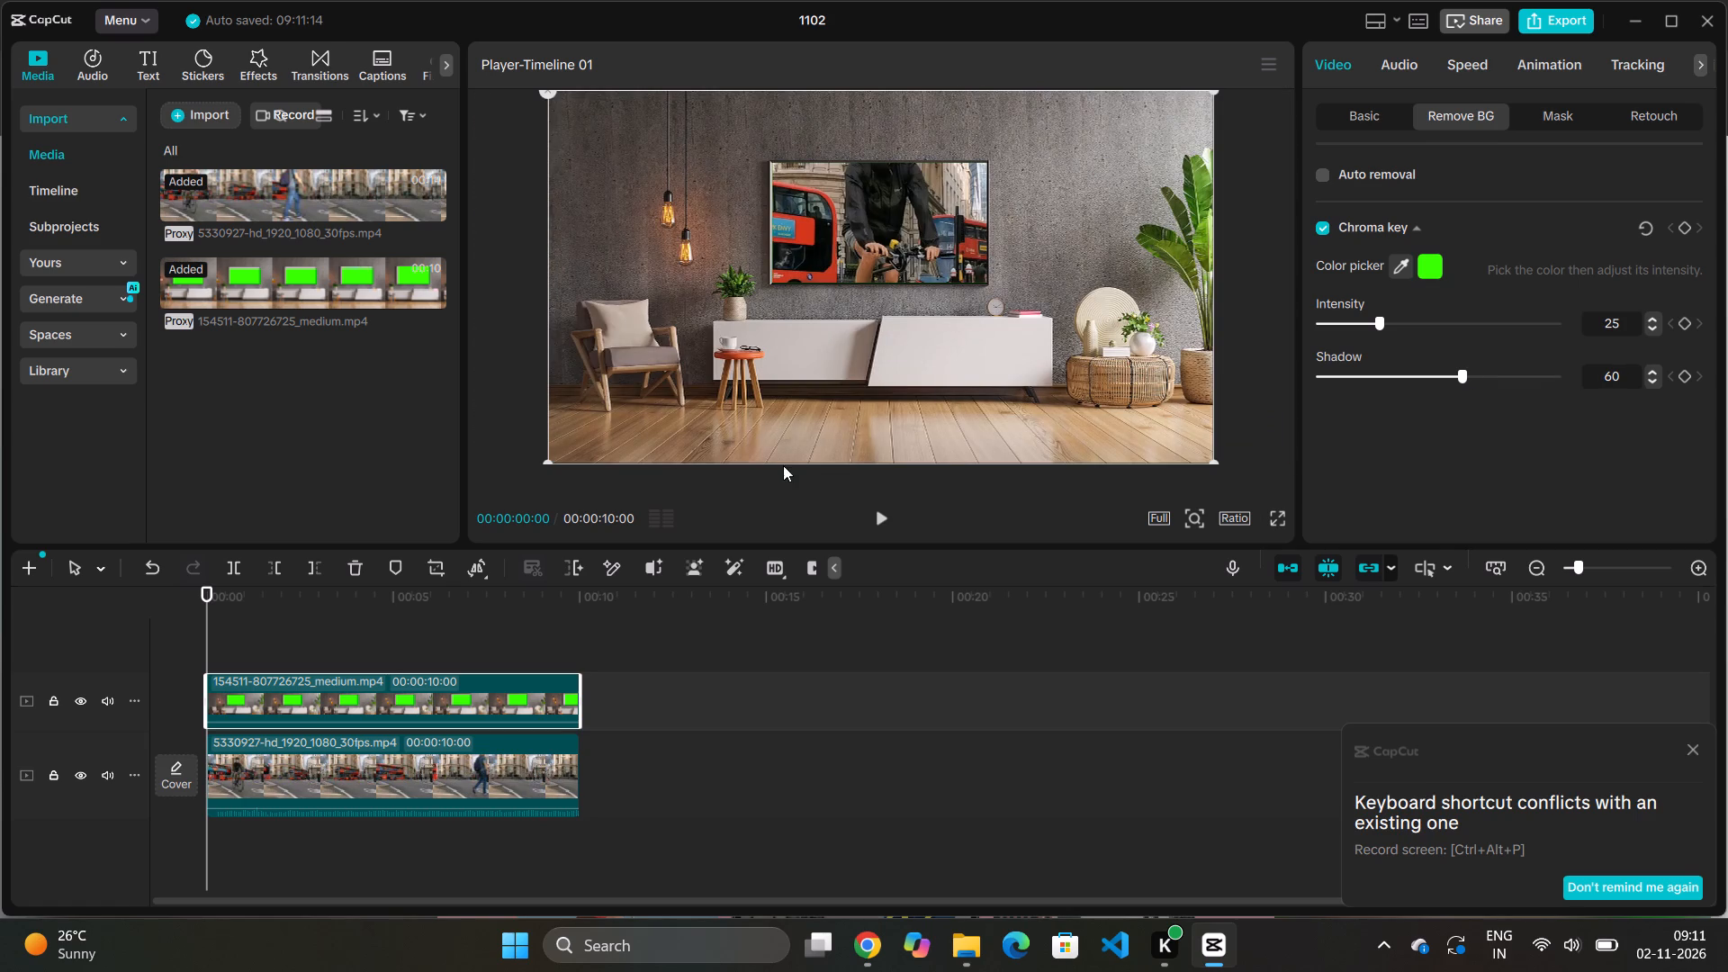
{"action": "left_click", "coordinate": [868, 519]}
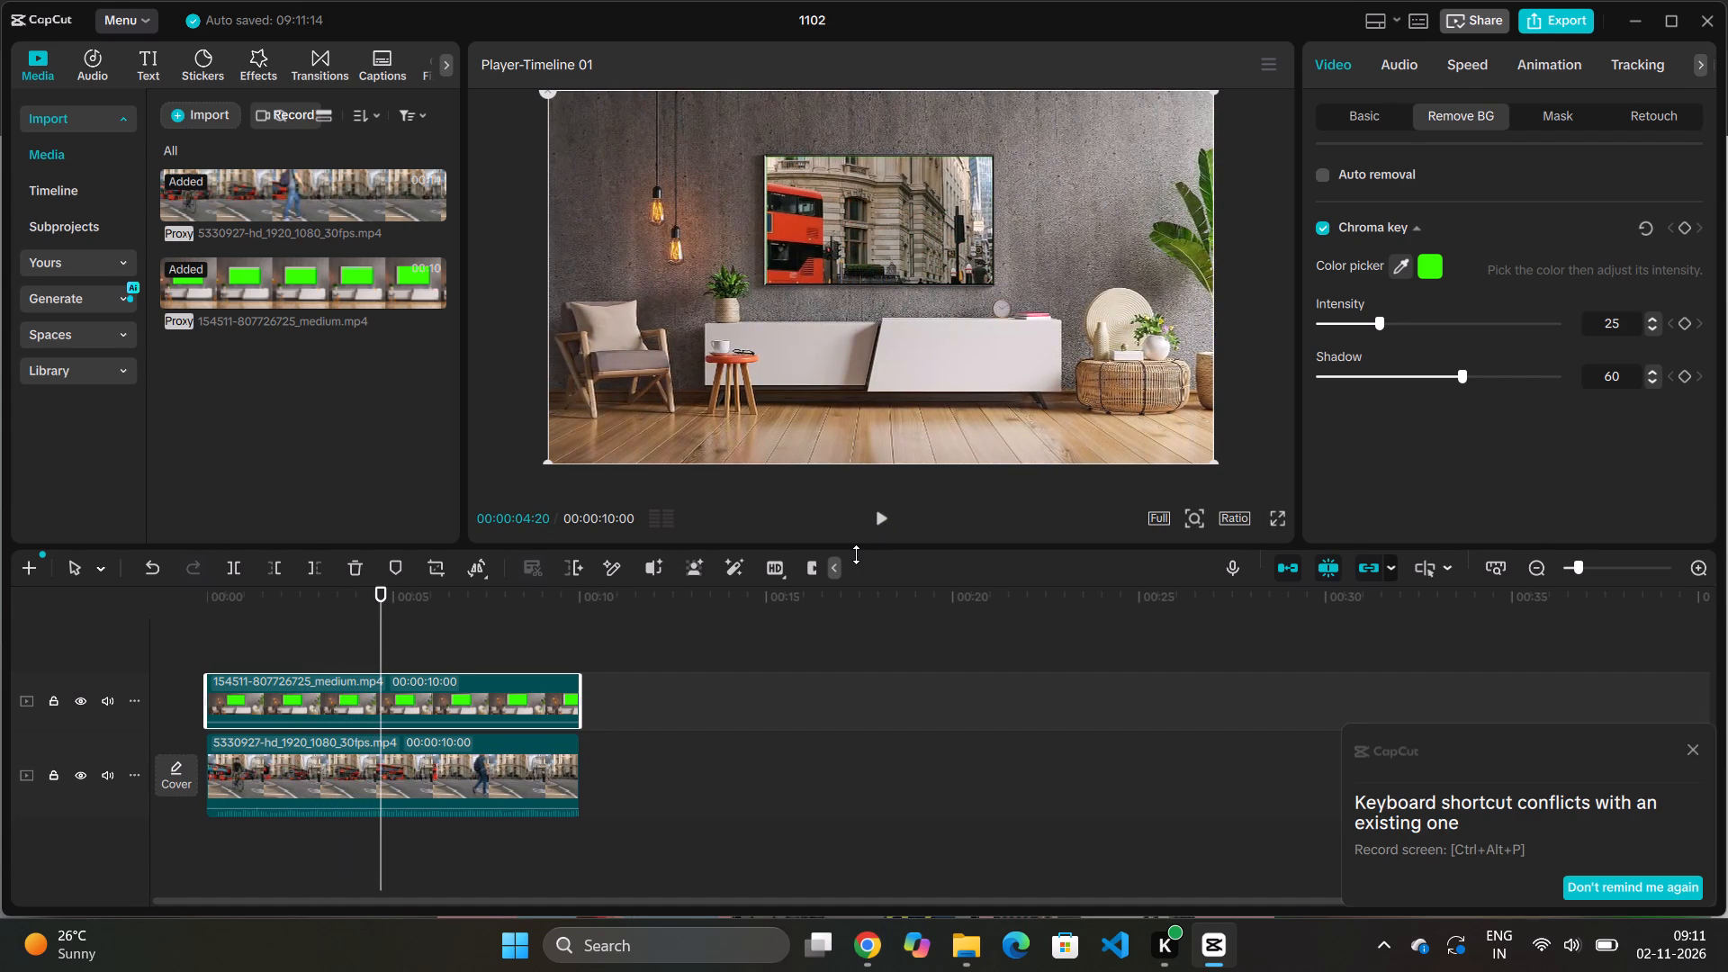
Scale the street footage clip down to about the TV's width and move it up onto the TV screen.
{"action": "left_click", "coordinate": [456, 771]}
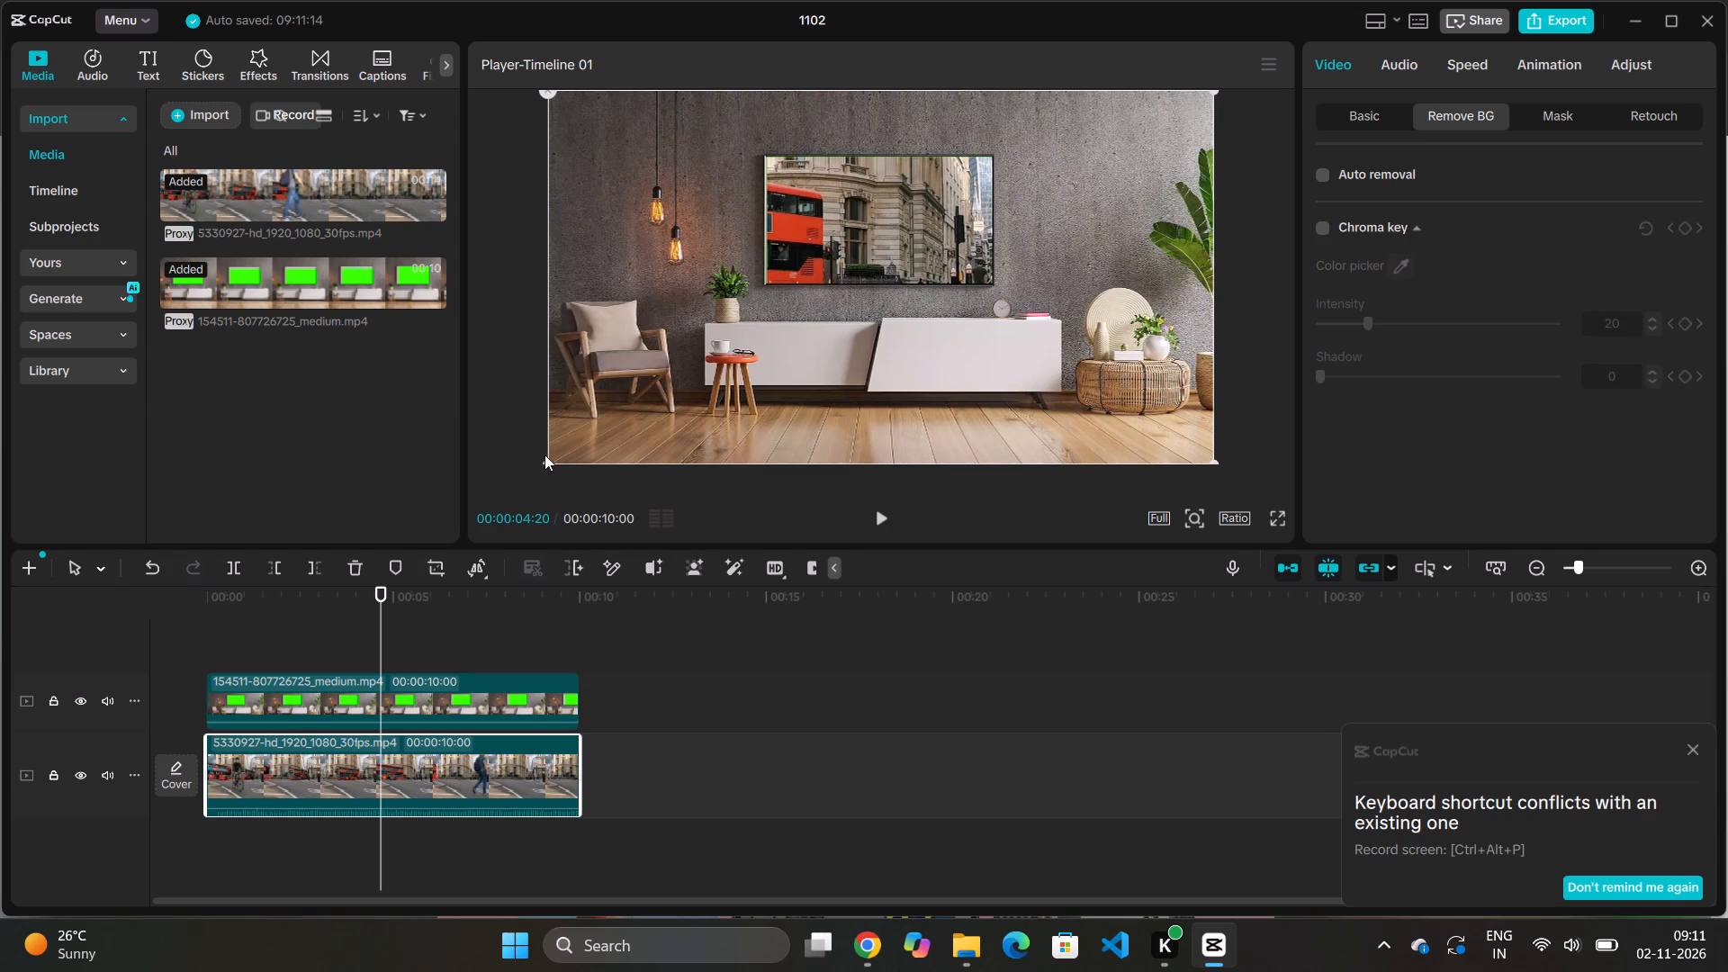
{"action": "left_click_drag", "start_coordinate": [545, 462], "coordinate": [684, 345]}
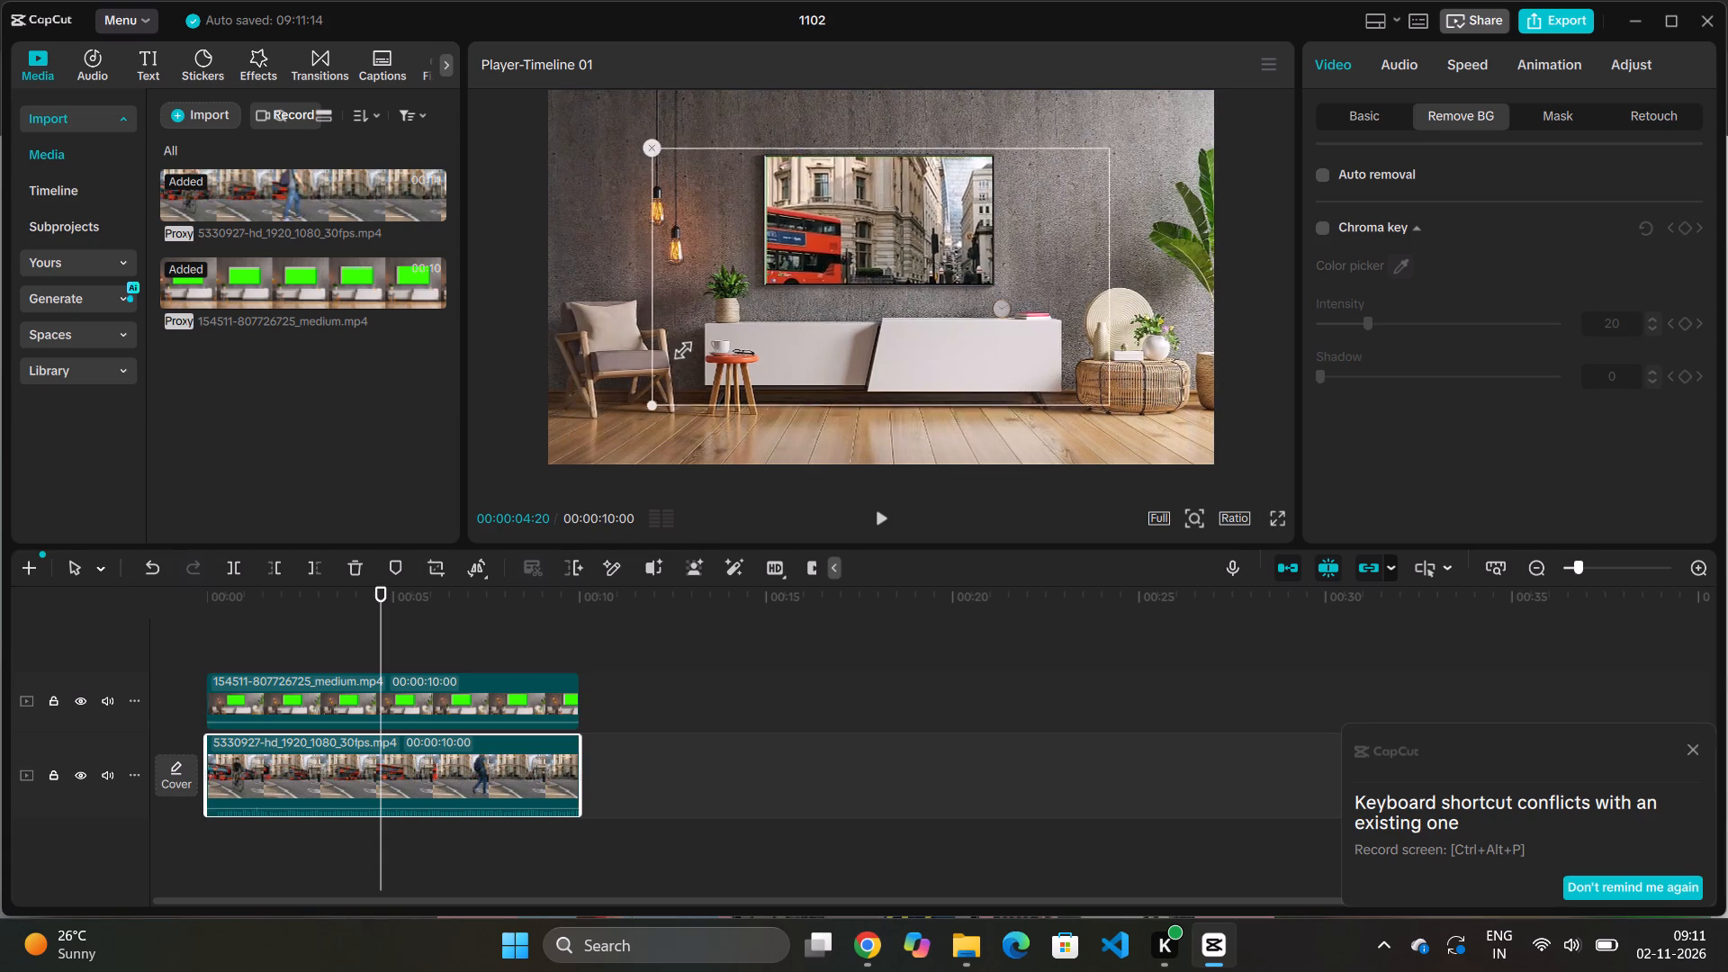
{"action": "left_click_drag", "start_coordinate": [684, 345], "coordinate": [851, 235]}
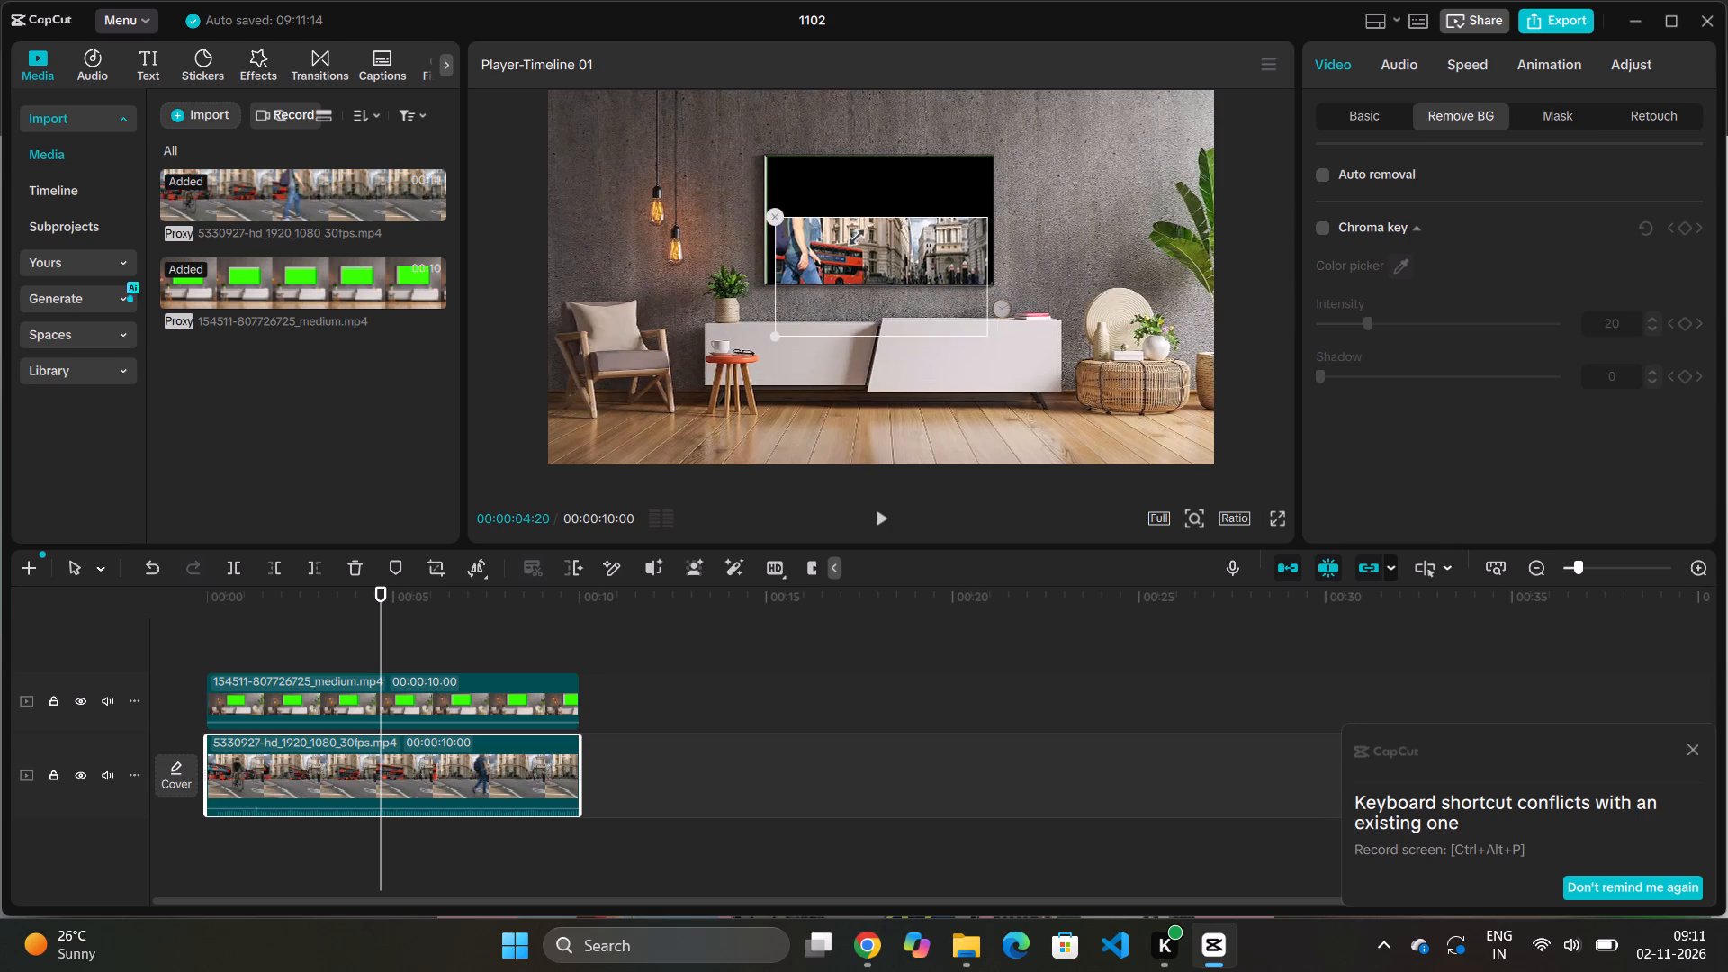
{"action": "left_click_drag", "start_coordinate": [851, 235], "coordinate": [859, 252]}
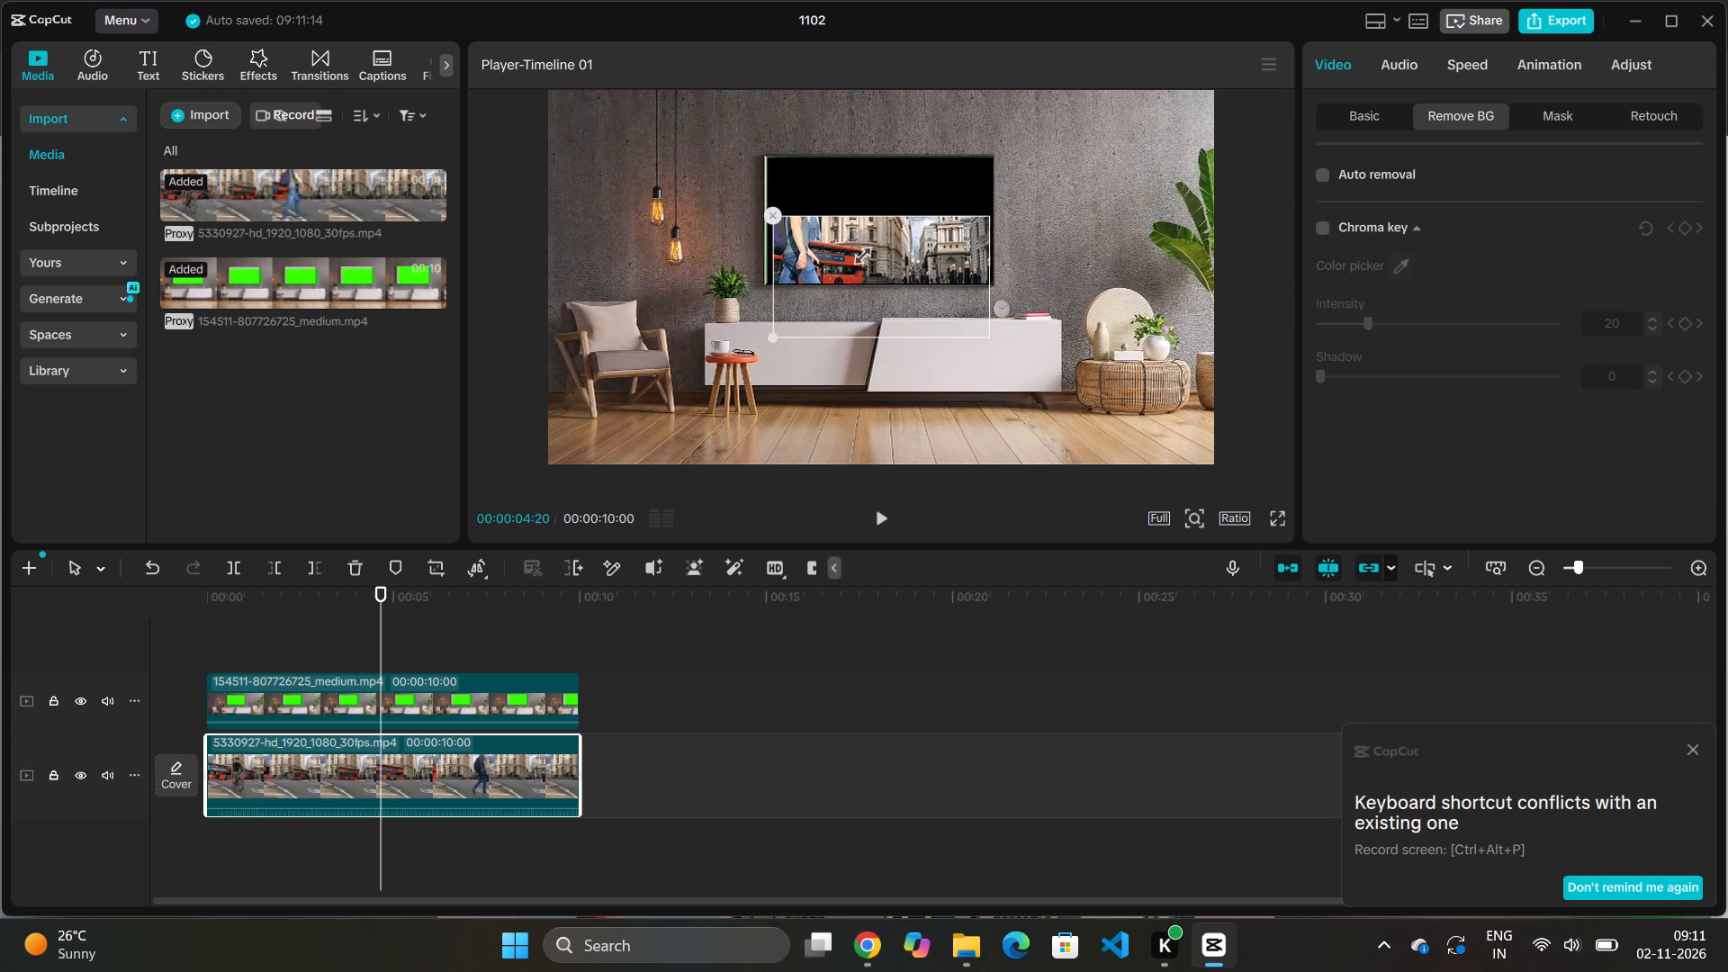
{"action": "left_click_drag", "start_coordinate": [859, 252], "coordinate": [854, 264]}
{"action": "left_click_drag", "start_coordinate": [890, 232], "coordinate": [890, 229]}
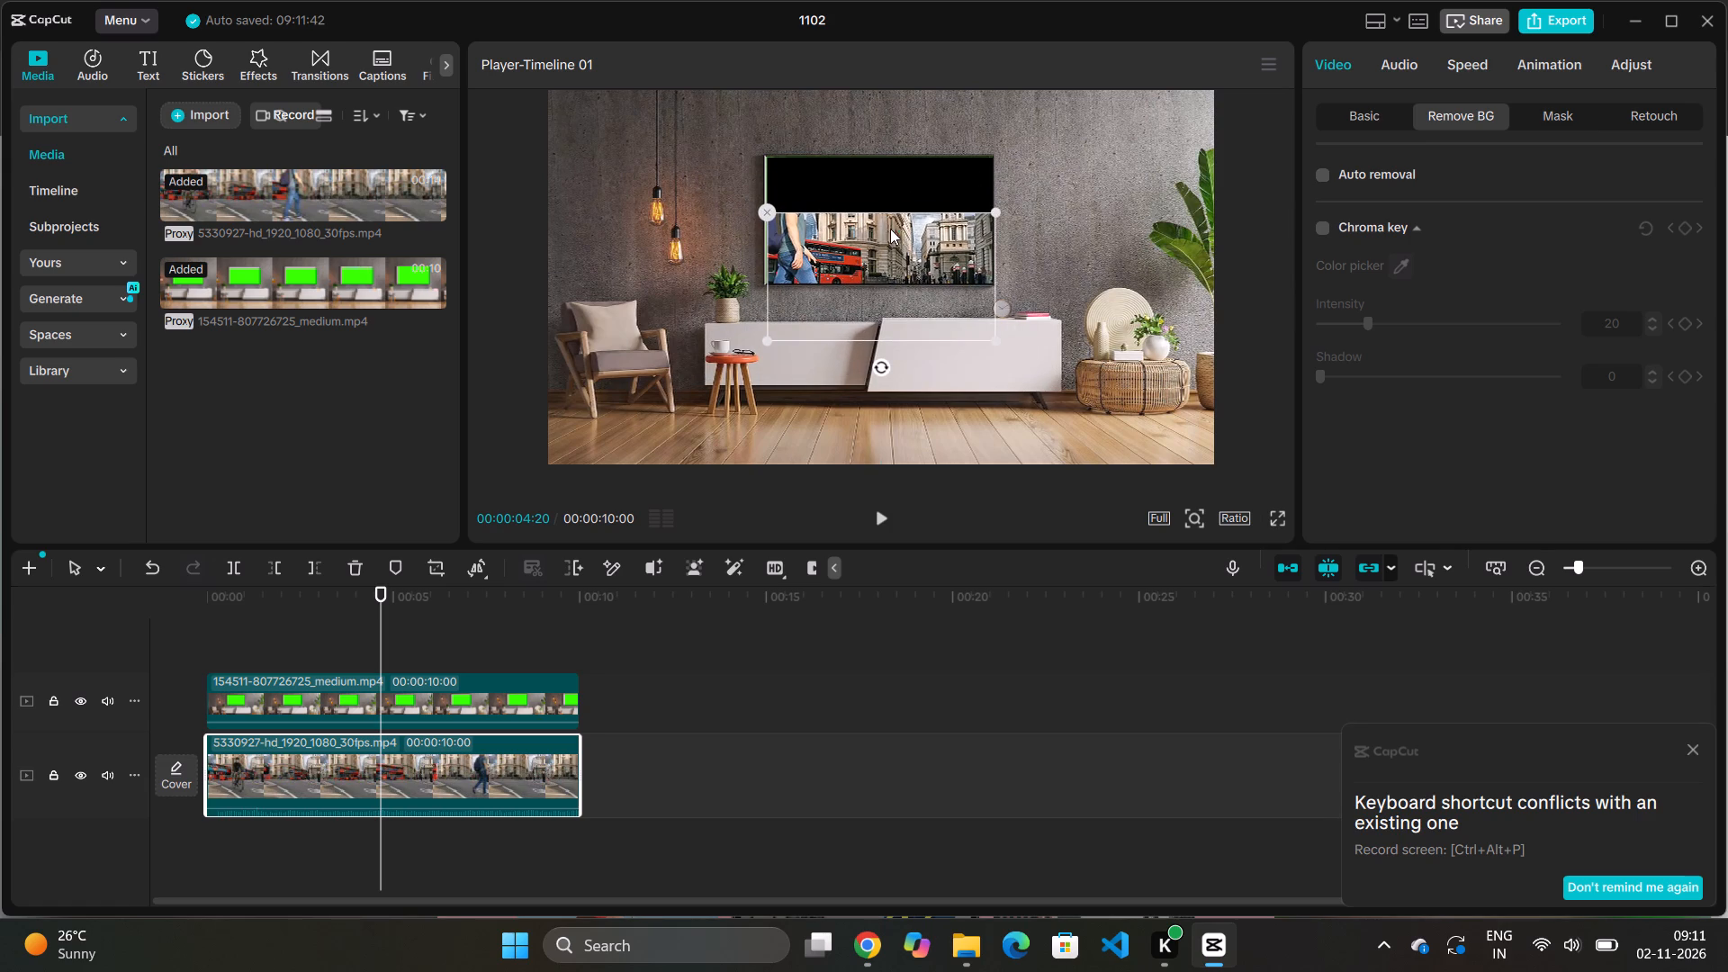
{"action": "left_click_drag", "start_coordinate": [890, 229], "coordinate": [895, 177]}
{"action": "left_click", "coordinate": [1121, 198]}
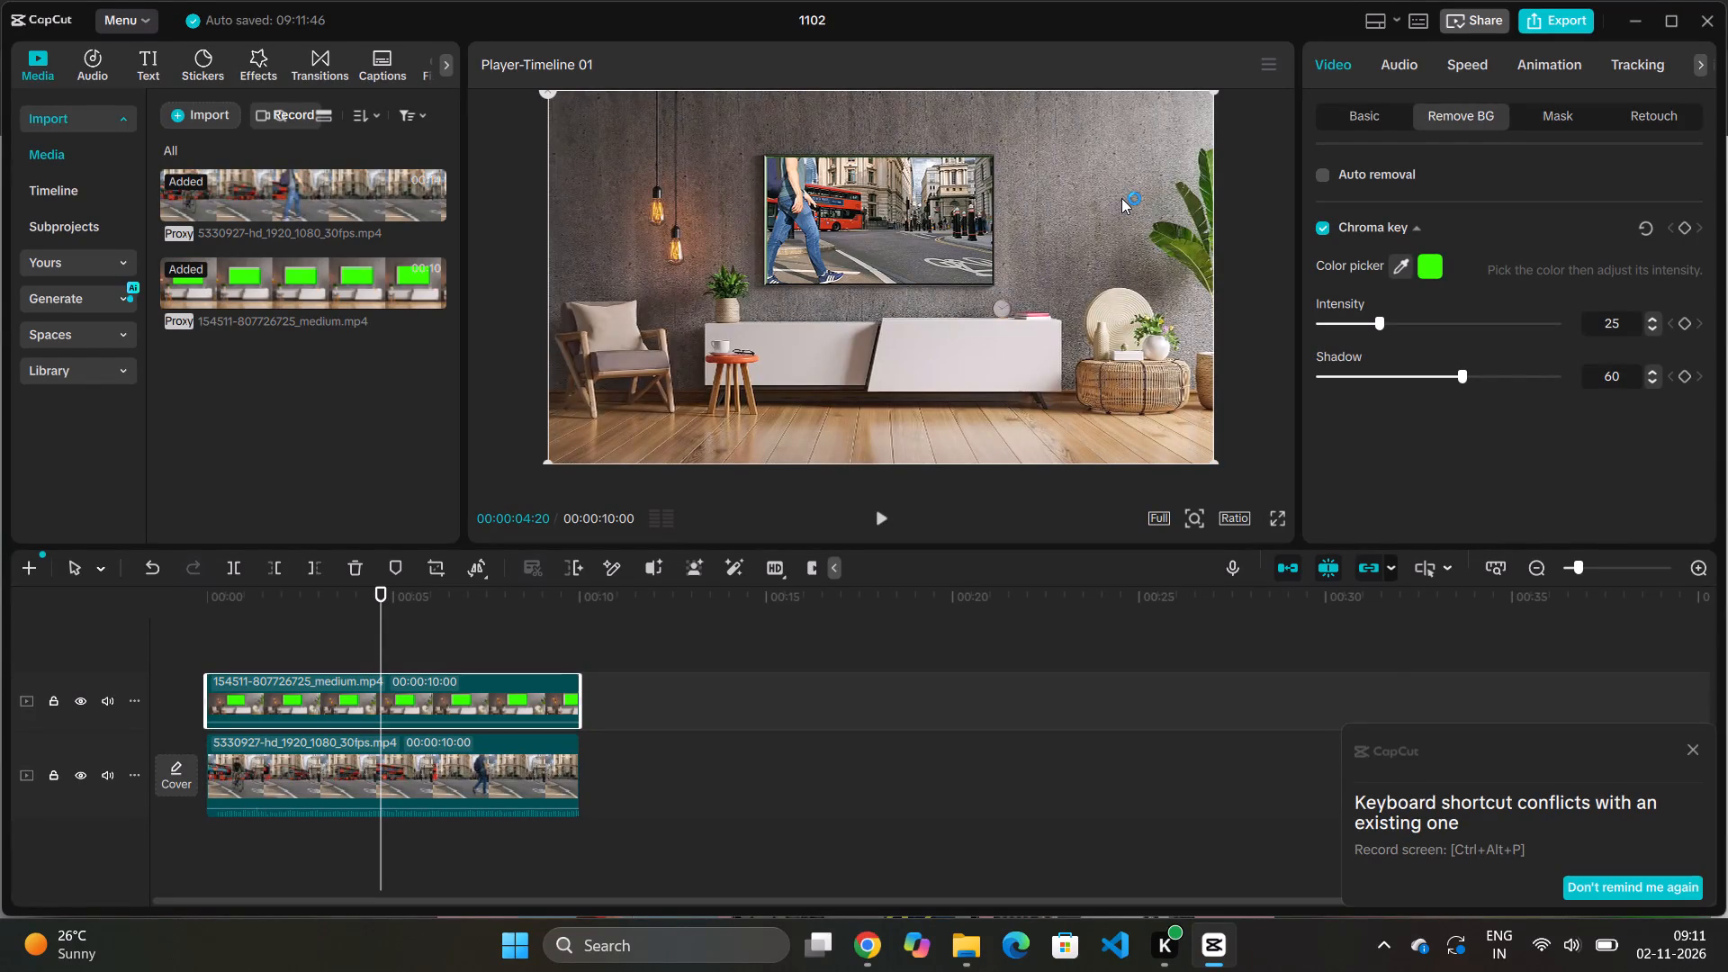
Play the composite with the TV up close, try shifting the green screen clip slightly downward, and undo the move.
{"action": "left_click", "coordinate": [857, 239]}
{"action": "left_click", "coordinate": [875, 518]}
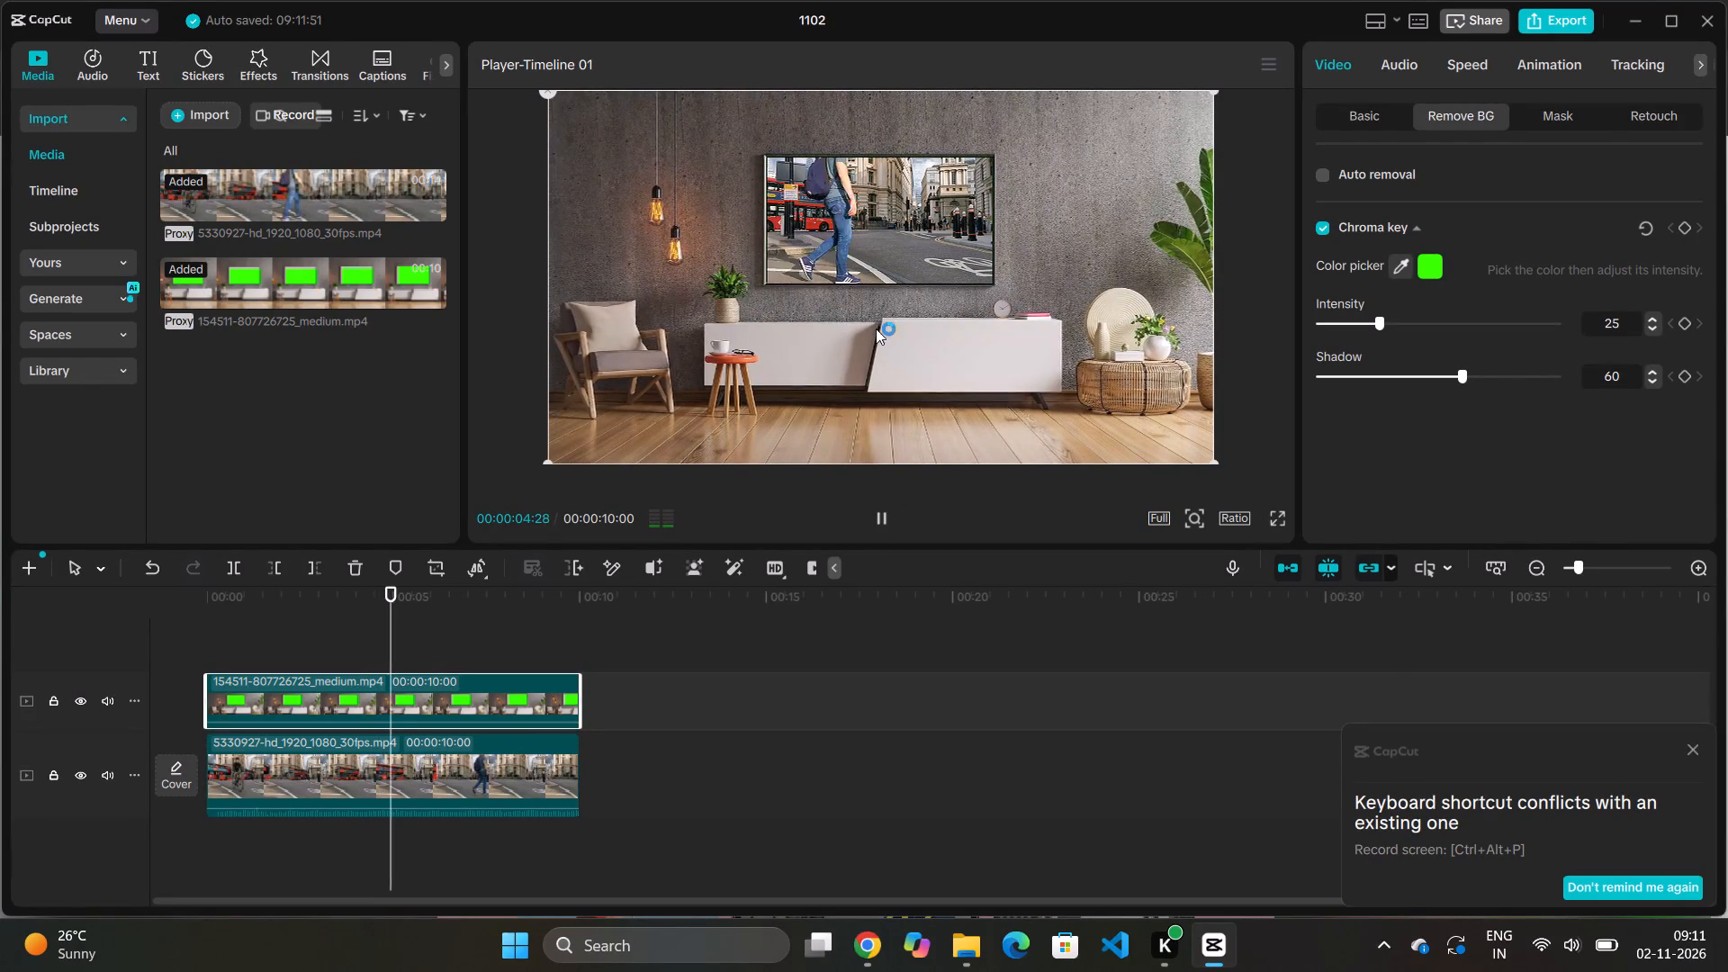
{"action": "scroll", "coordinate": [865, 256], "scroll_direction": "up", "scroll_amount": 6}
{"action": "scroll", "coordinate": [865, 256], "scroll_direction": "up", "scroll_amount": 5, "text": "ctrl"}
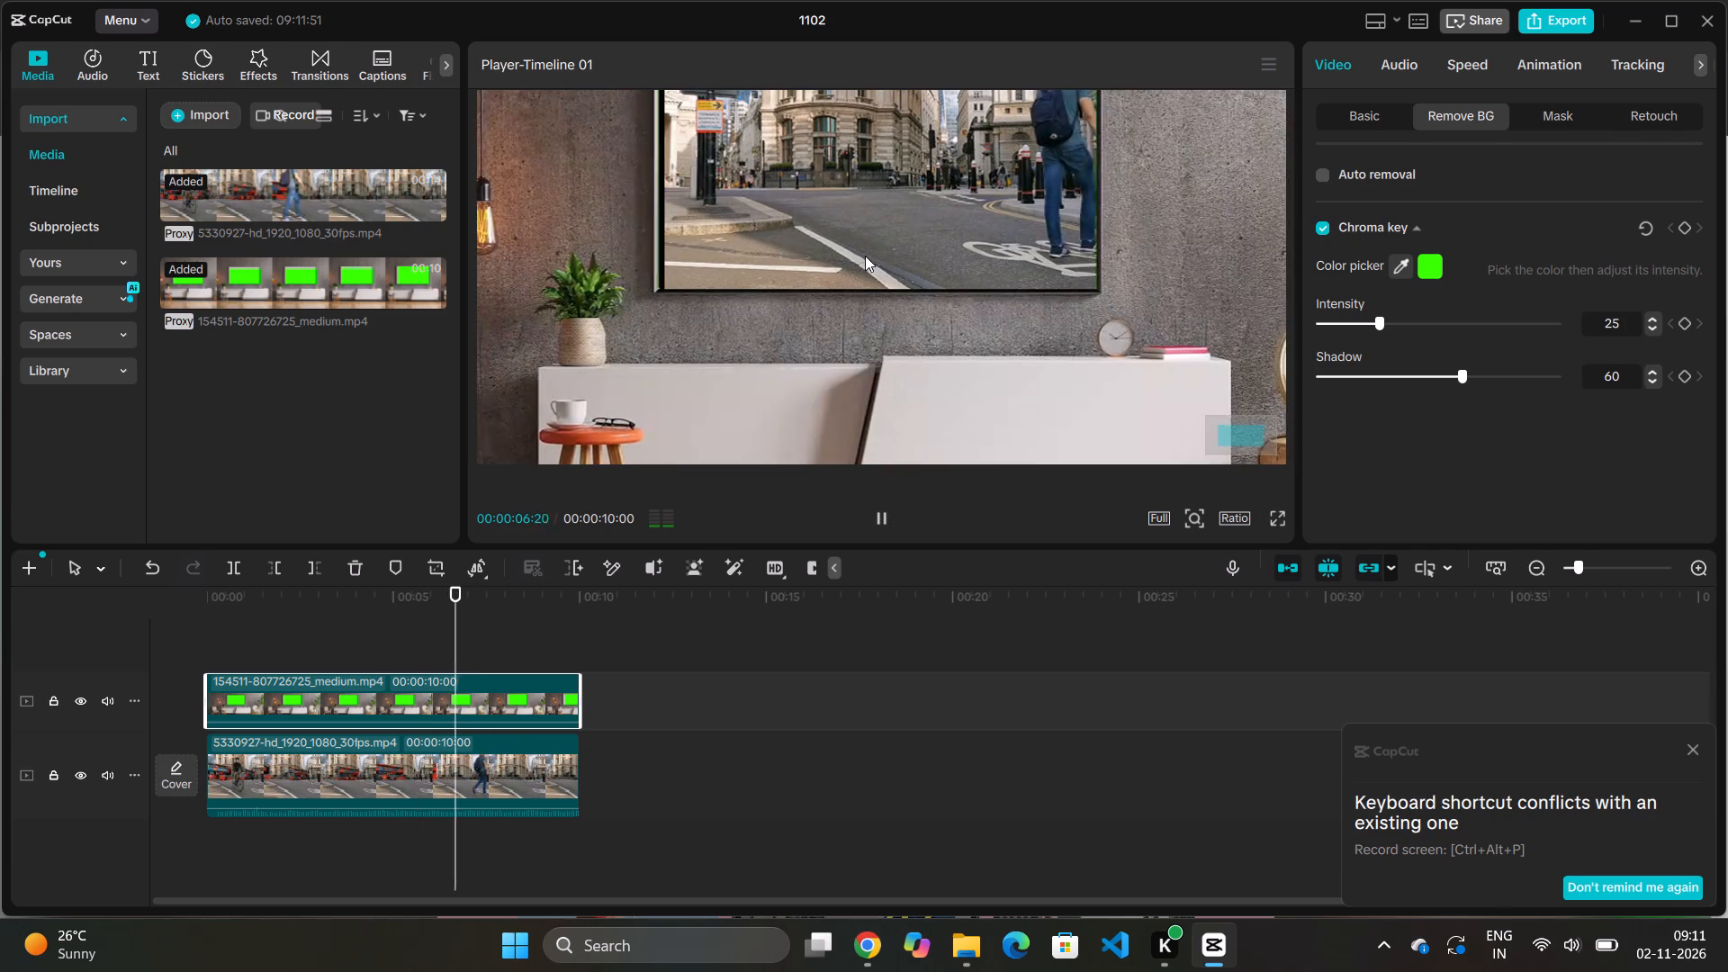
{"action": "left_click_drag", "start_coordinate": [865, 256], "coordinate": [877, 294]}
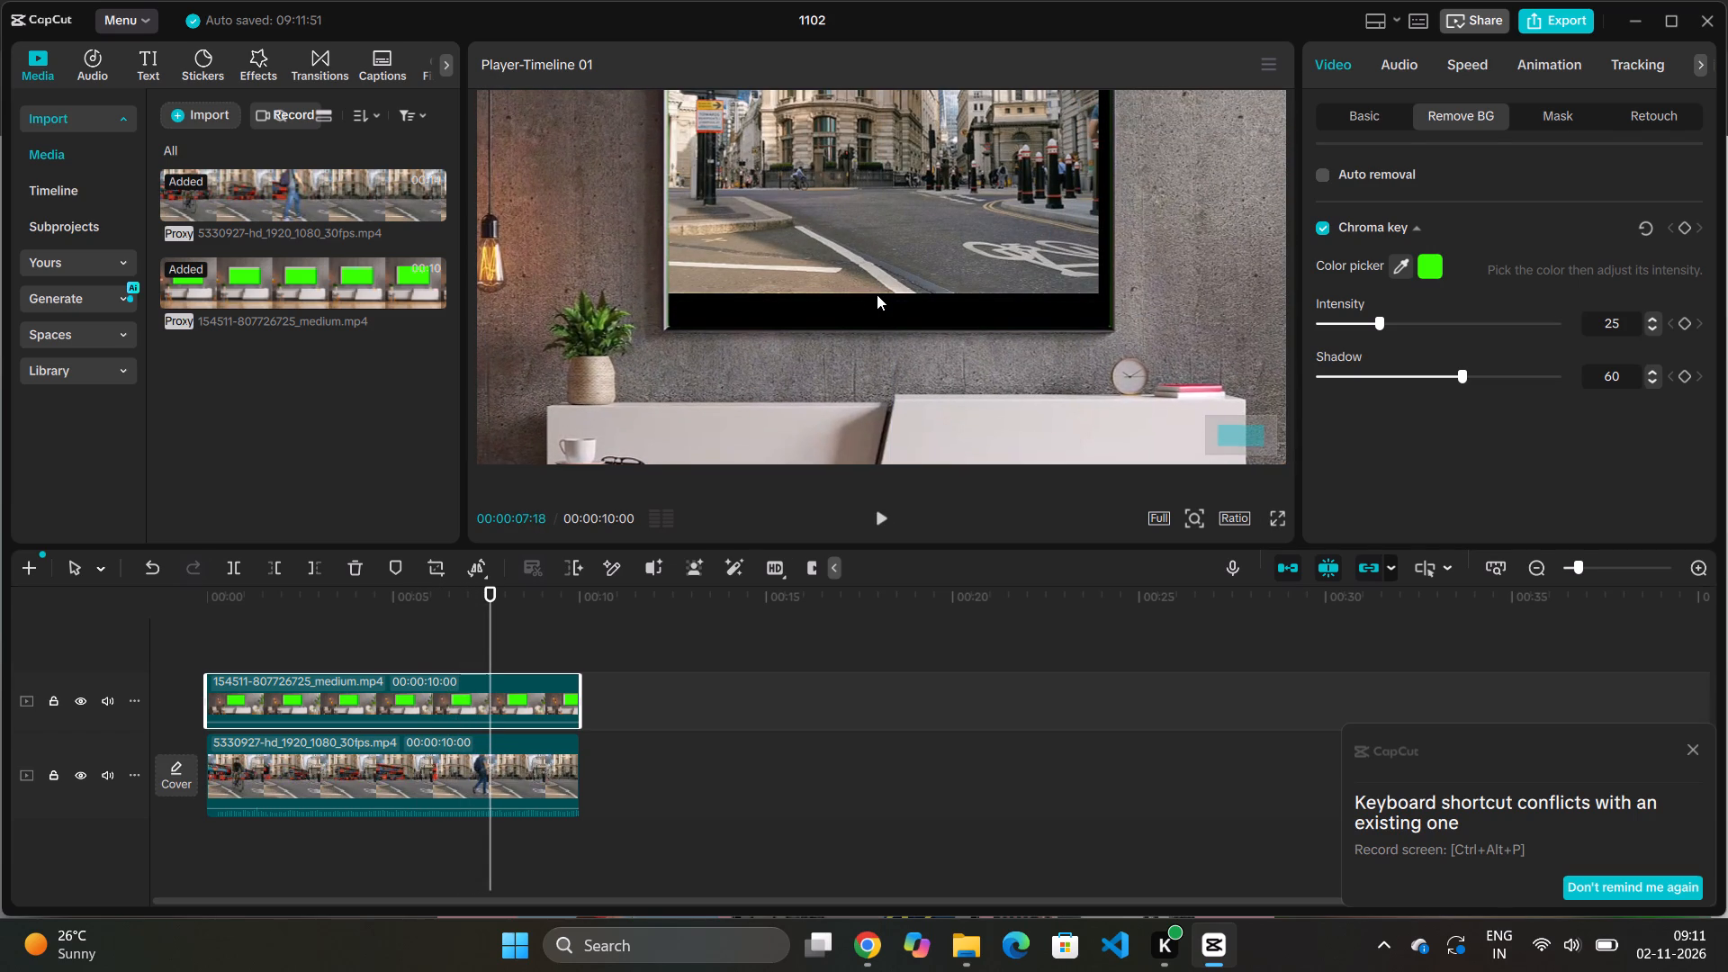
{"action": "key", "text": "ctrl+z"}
Enlarge the green screen clip very slightly so it covers the full width of the frame.
{"action": "scroll", "coordinate": [877, 294], "scroll_direction": "up", "scroll_amount": 4}
{"action": "left_click", "coordinate": [861, 327]}
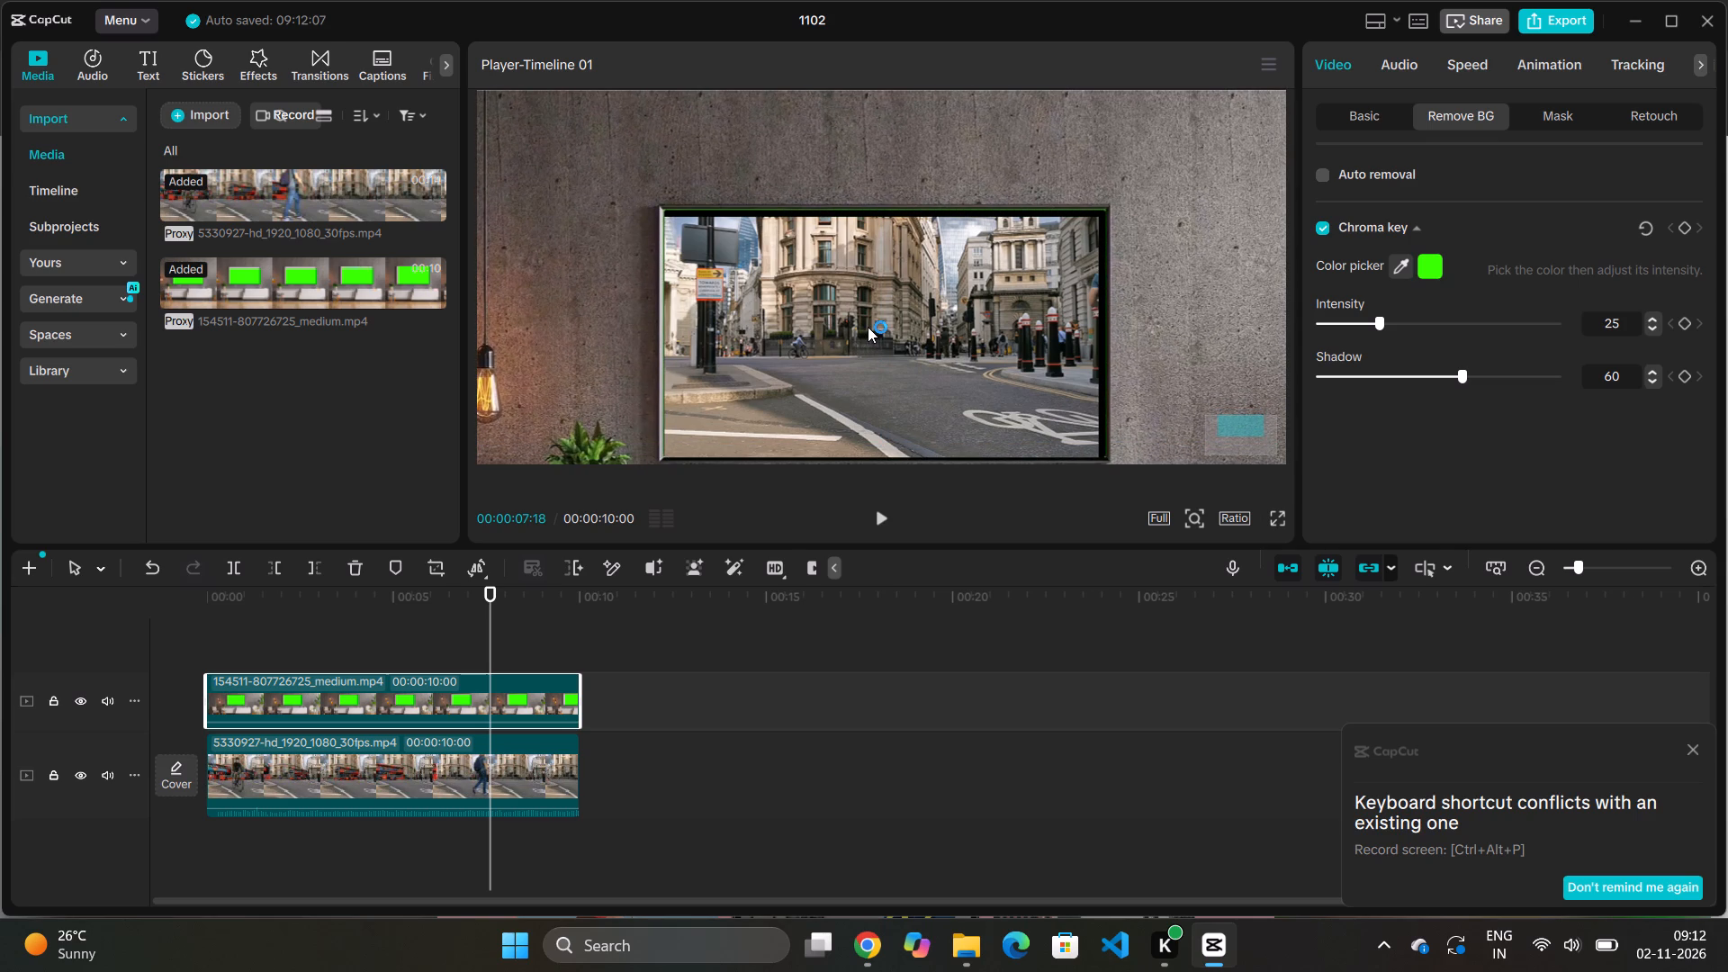
{"action": "scroll", "coordinate": [868, 327], "scroll_direction": "down", "scroll_amount": 1}
{"action": "left_click", "coordinate": [867, 321]}
{"action": "left_click", "coordinate": [983, 278]}
{"action": "scroll", "coordinate": [1056, 233], "scroll_direction": "down", "scroll_amount": 5, "text": "ctrl"}
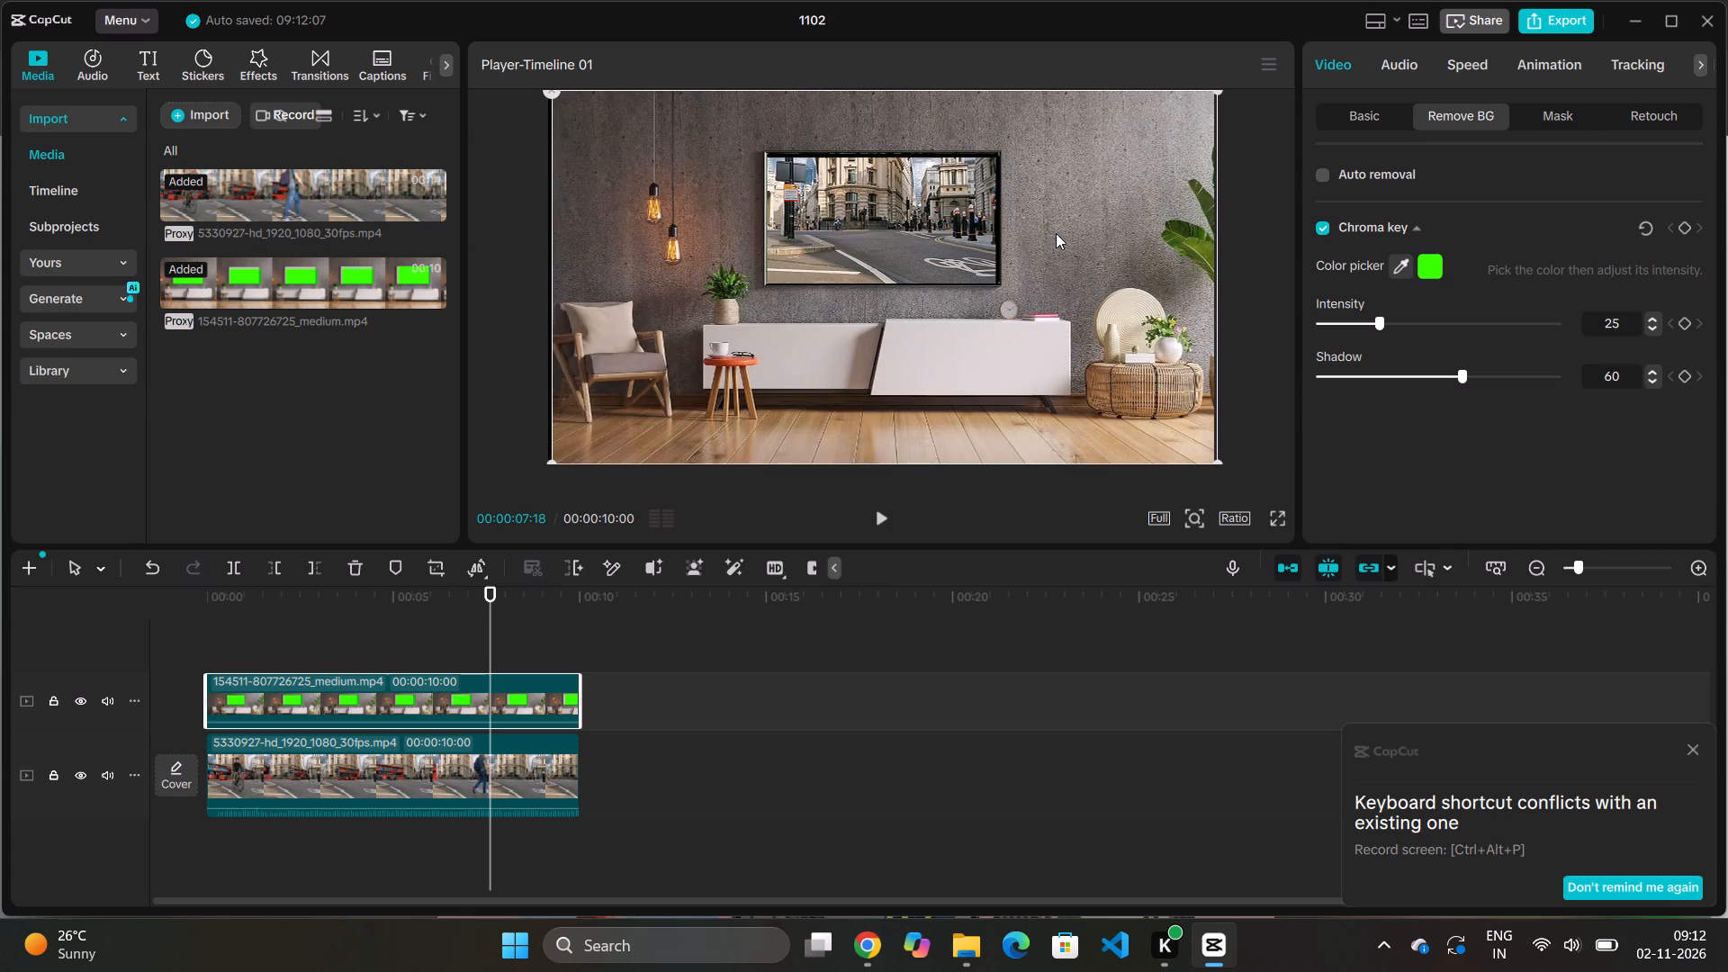
{"action": "left_click", "coordinate": [1217, 93]}
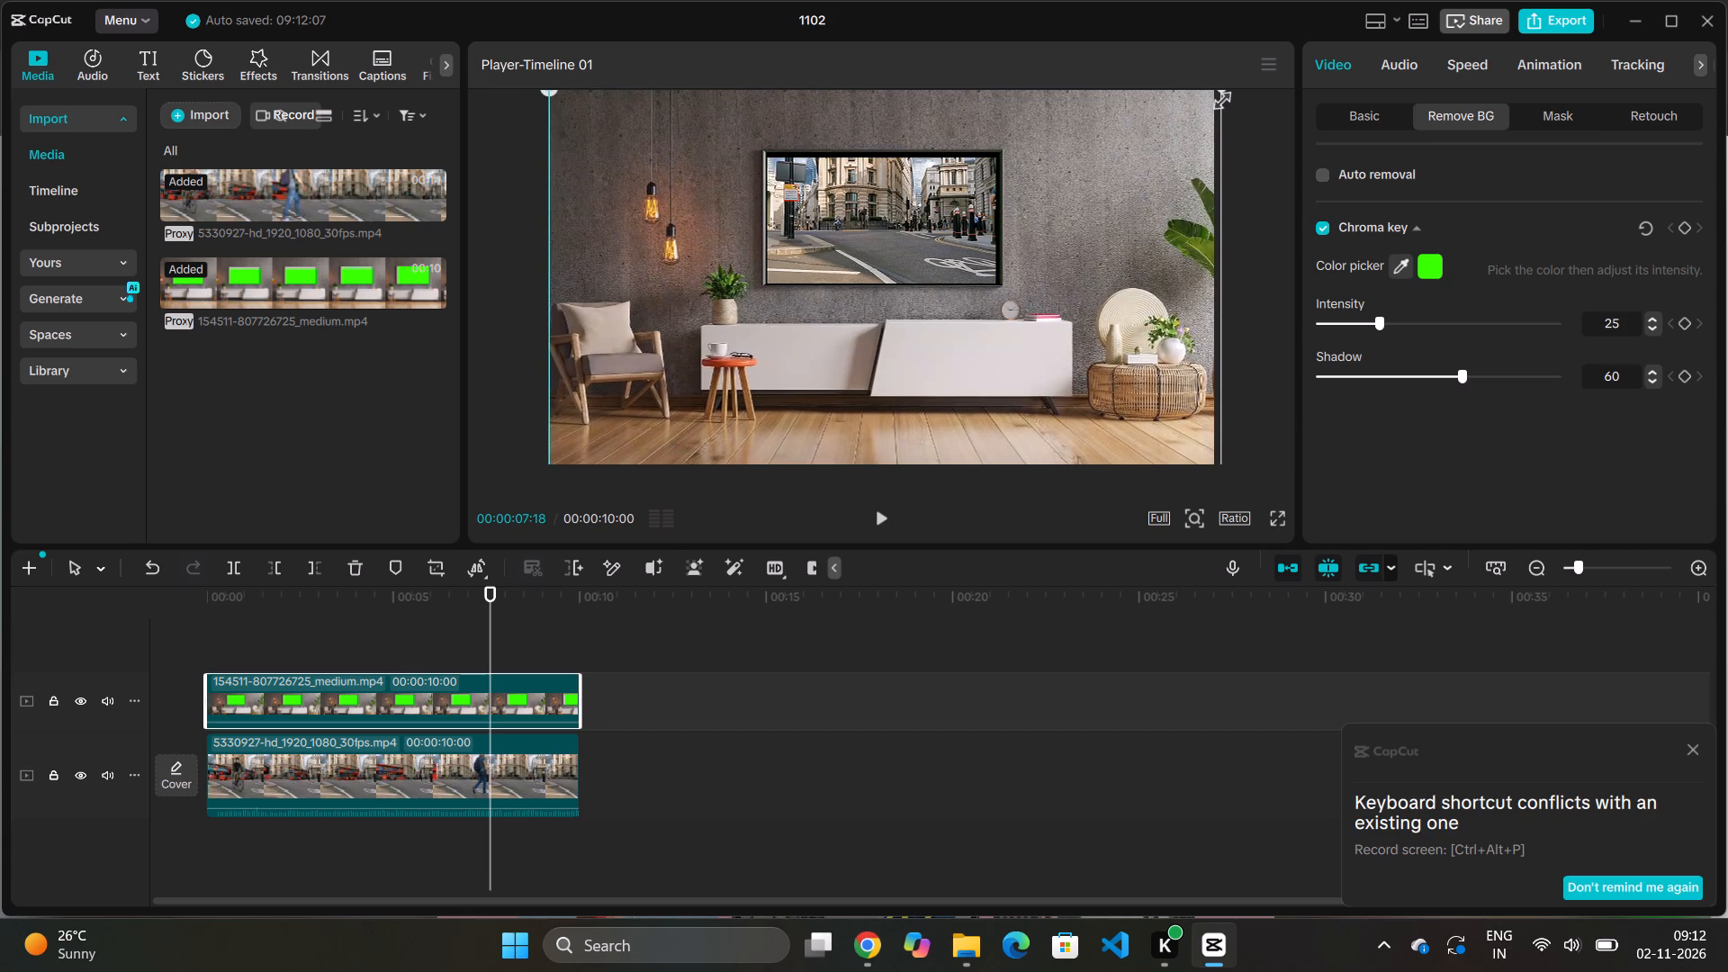
{"action": "left_click", "coordinate": [906, 229]}
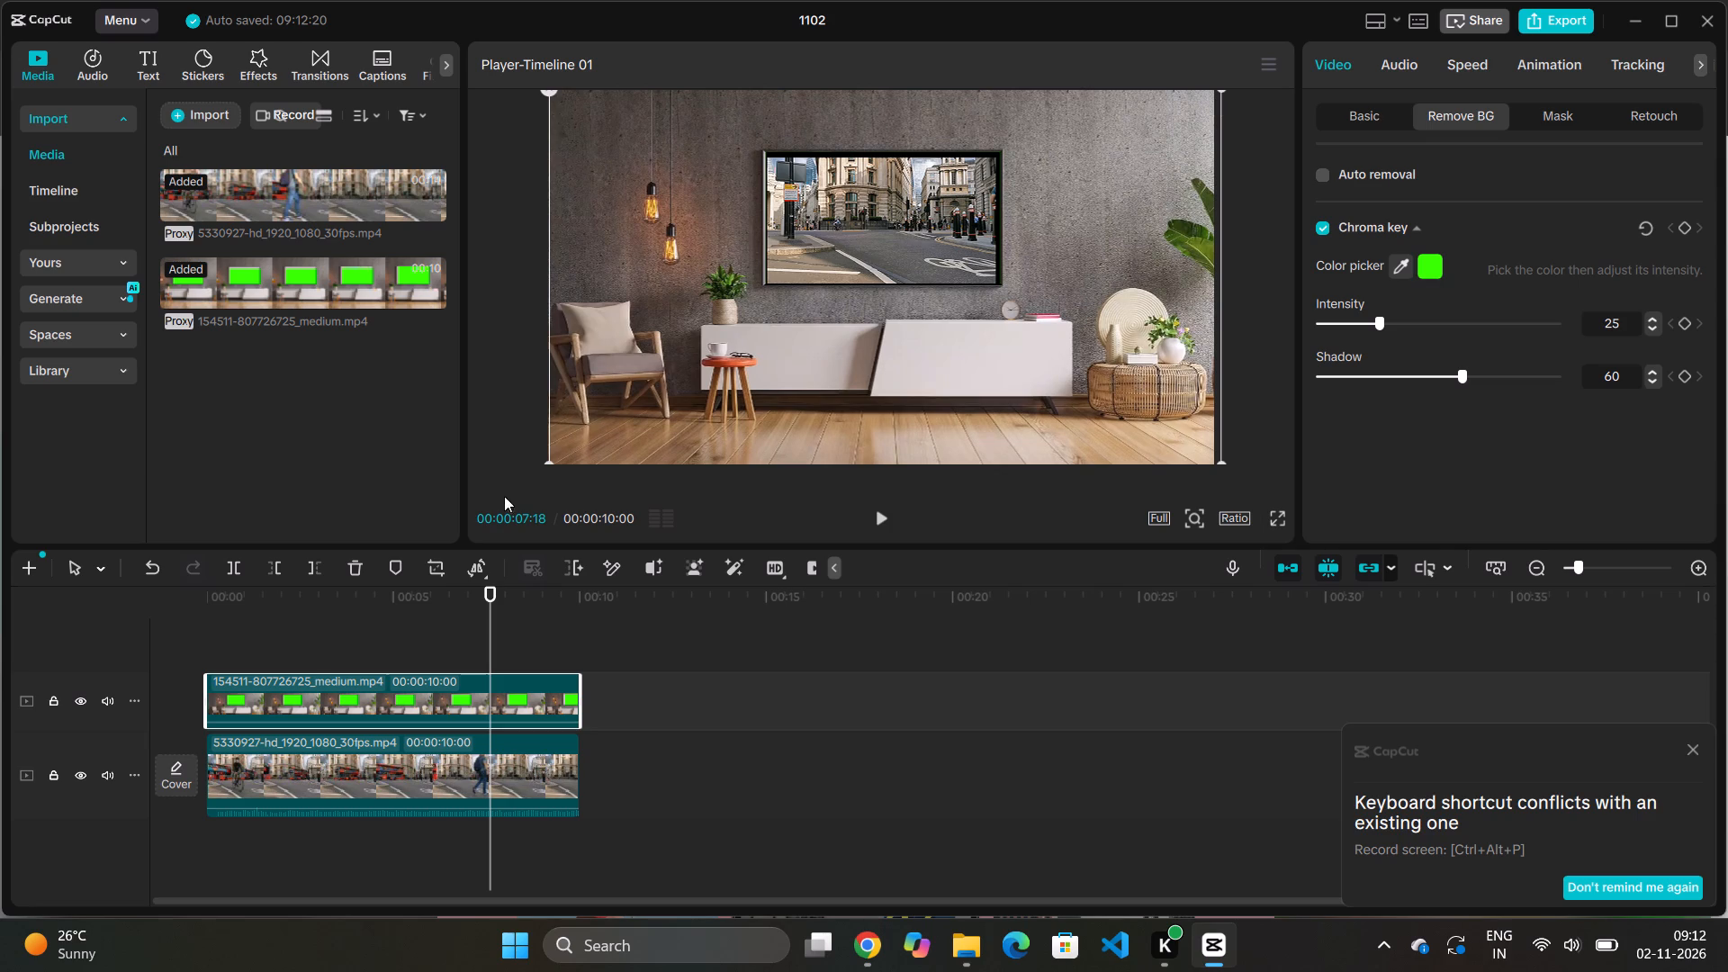
Select the street footage clip and nudge it slightly up and toward the TV's left edge, viewing the TV up close.
{"action": "left_click", "coordinate": [381, 762]}
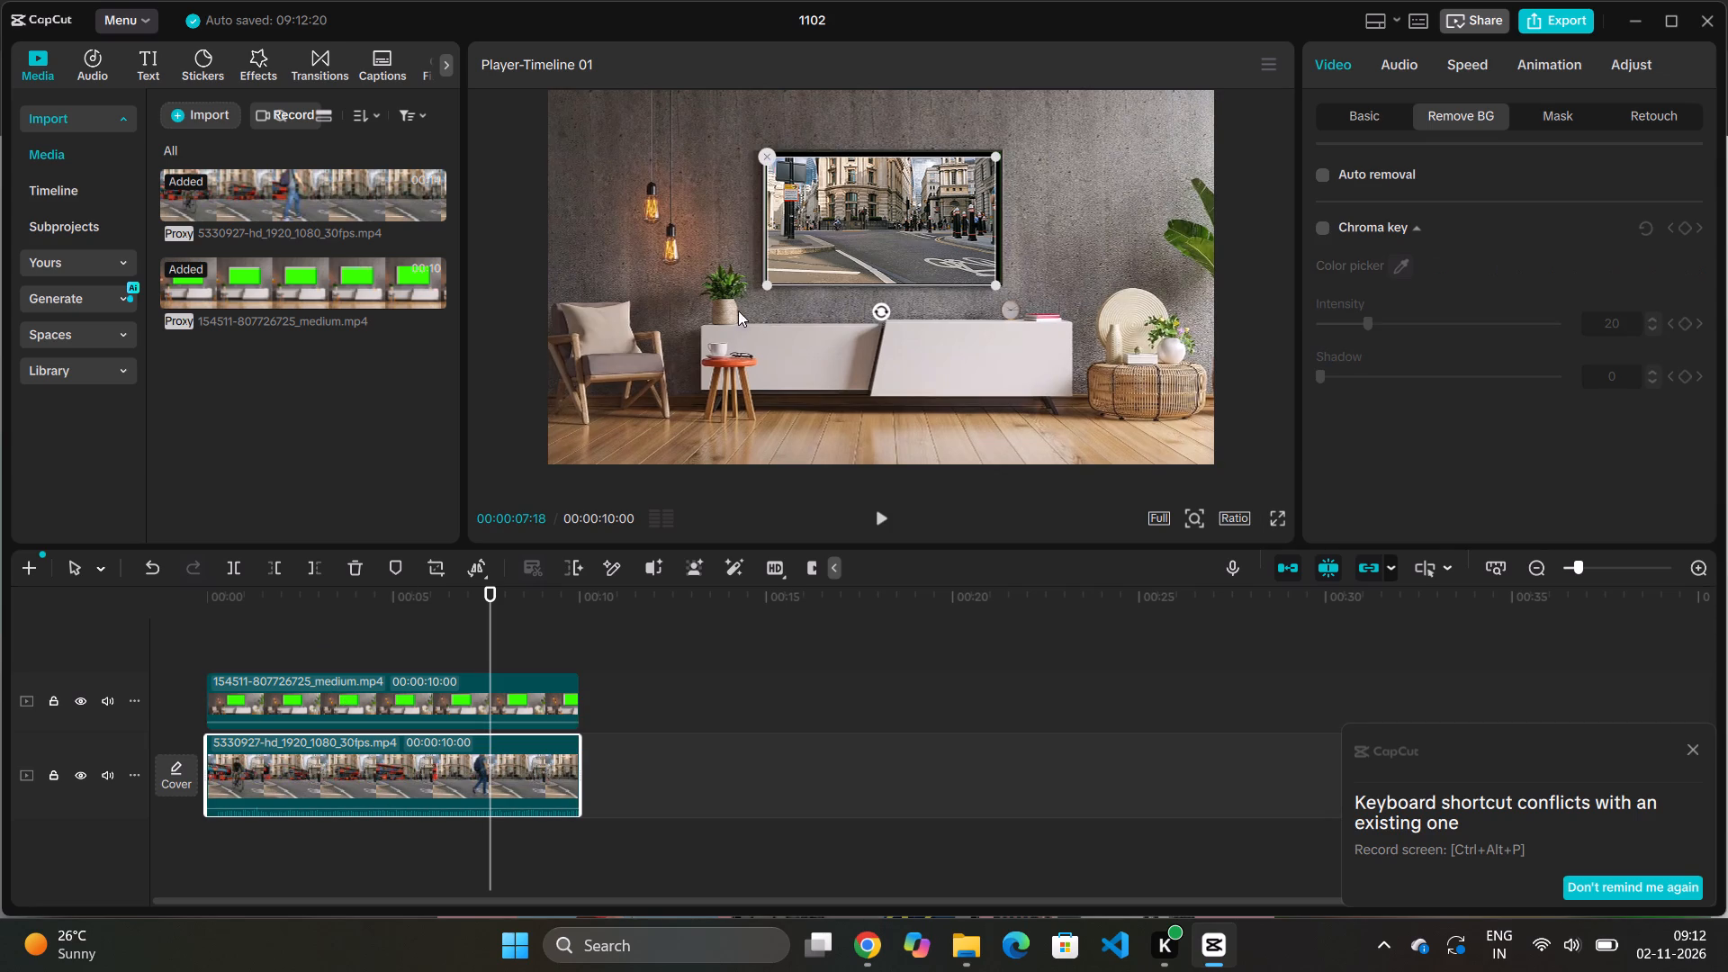
{"action": "scroll", "coordinate": [894, 212], "scroll_direction": "up", "scroll_amount": 4}
{"action": "scroll", "coordinate": [894, 212], "scroll_direction": "up", "scroll_amount": 3, "text": "ctrl"}
{"action": "scroll", "coordinate": [859, 229], "scroll_direction": "up", "scroll_amount": 2}
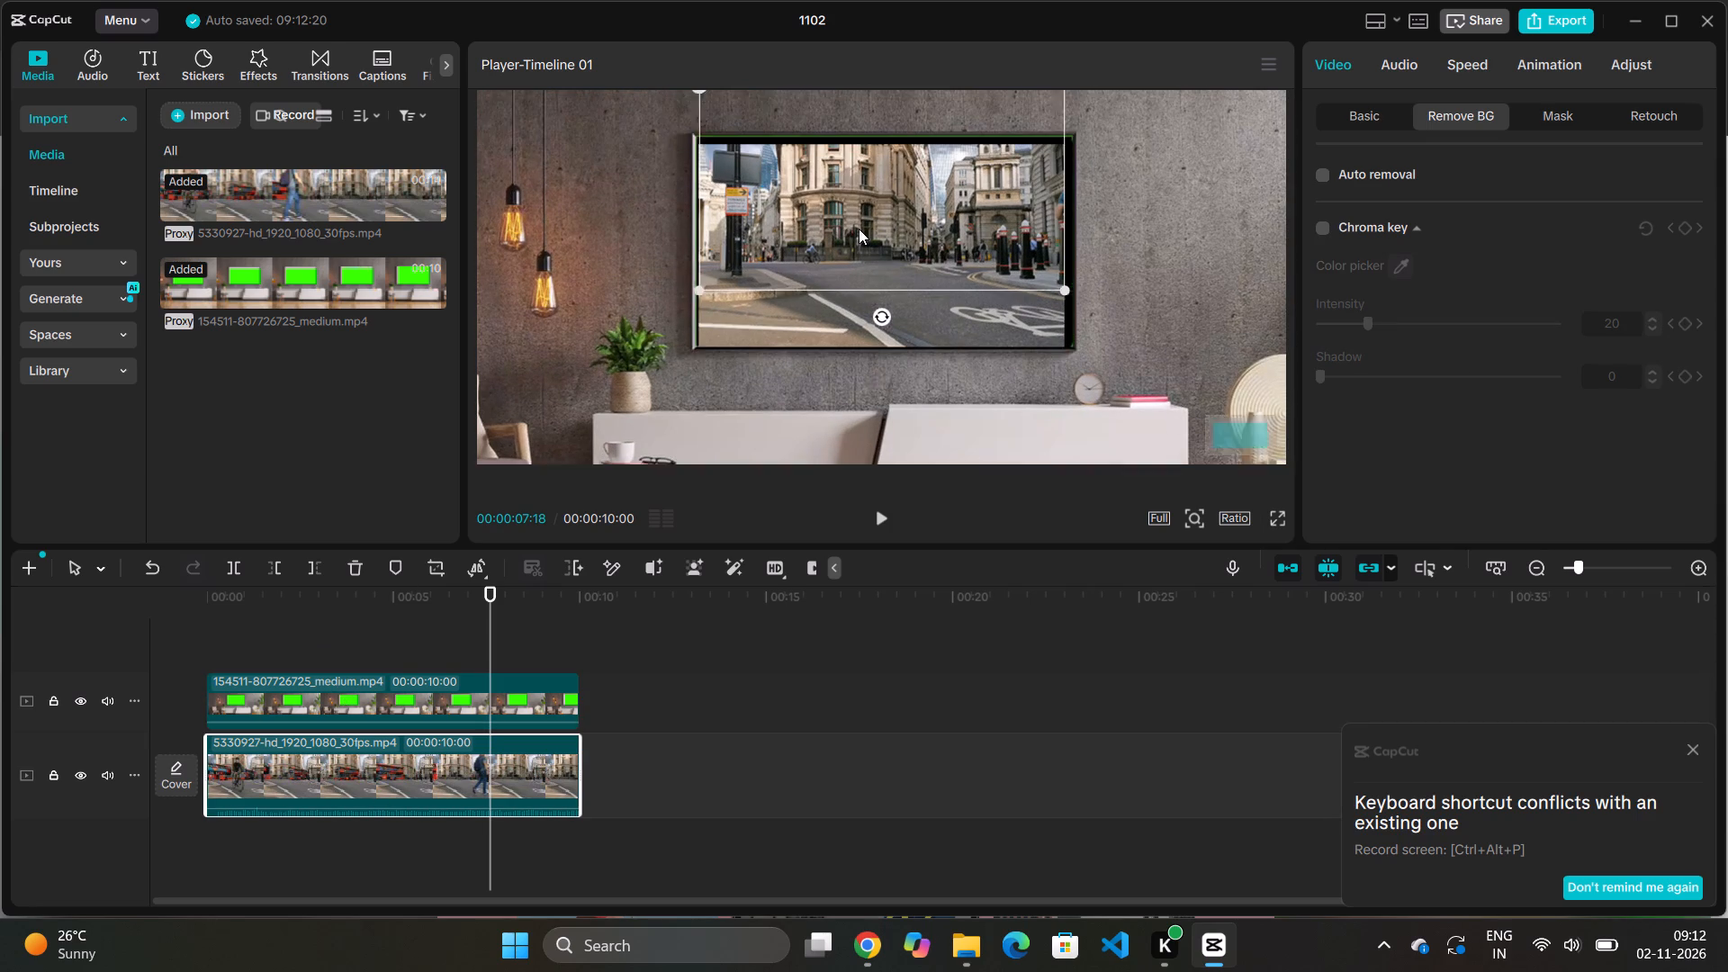
{"action": "scroll", "coordinate": [859, 229], "scroll_direction": "up", "scroll_amount": 1}
{"action": "left_click_drag", "start_coordinate": [859, 242], "coordinate": [855, 238]}
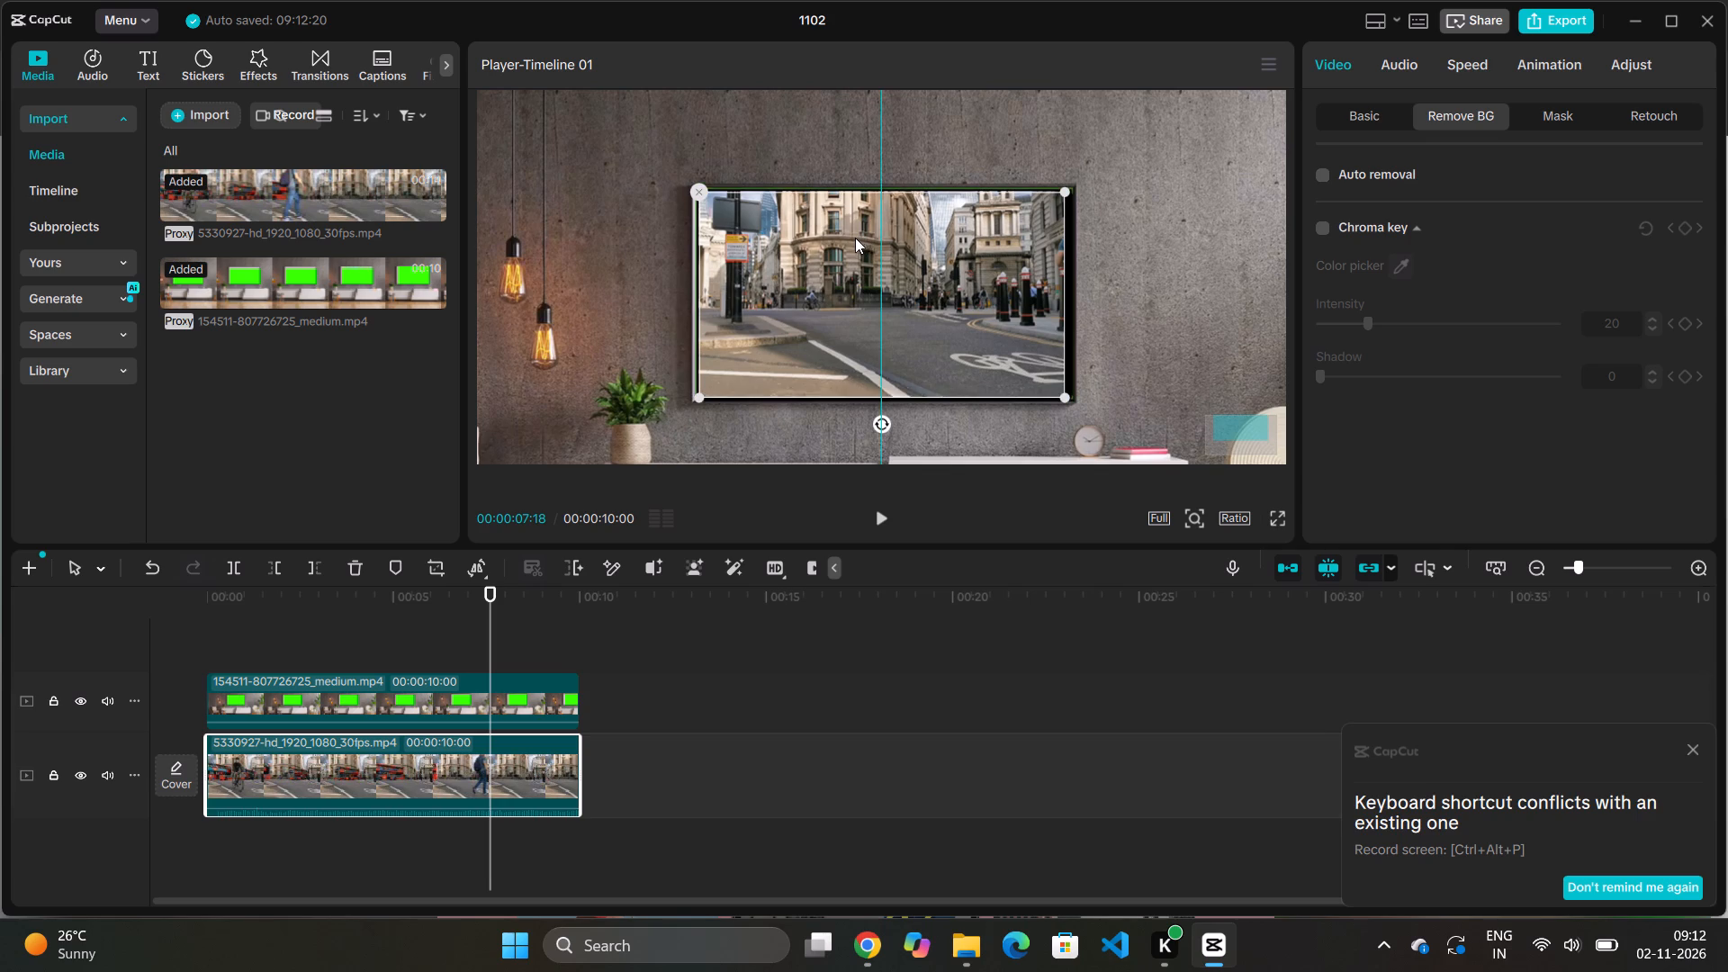
{"action": "left_click_drag", "start_coordinate": [855, 238], "coordinate": [850, 234]}
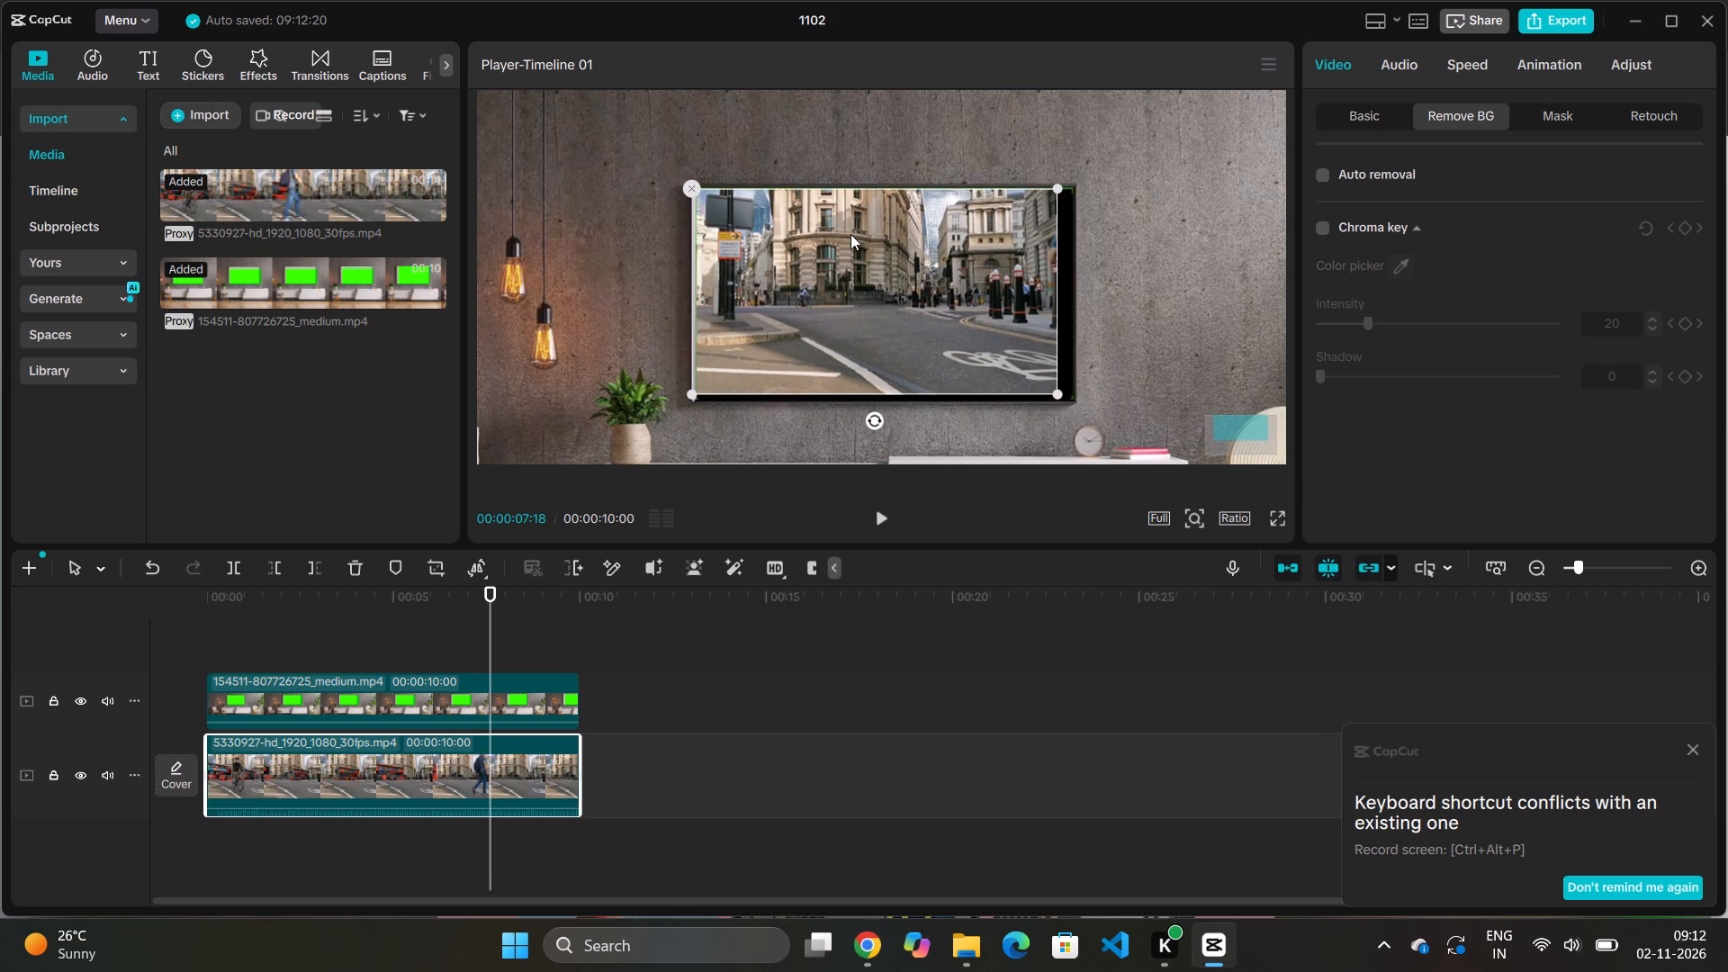
{"action": "left_click_drag", "start_coordinate": [850, 234], "coordinate": [855, 234]}
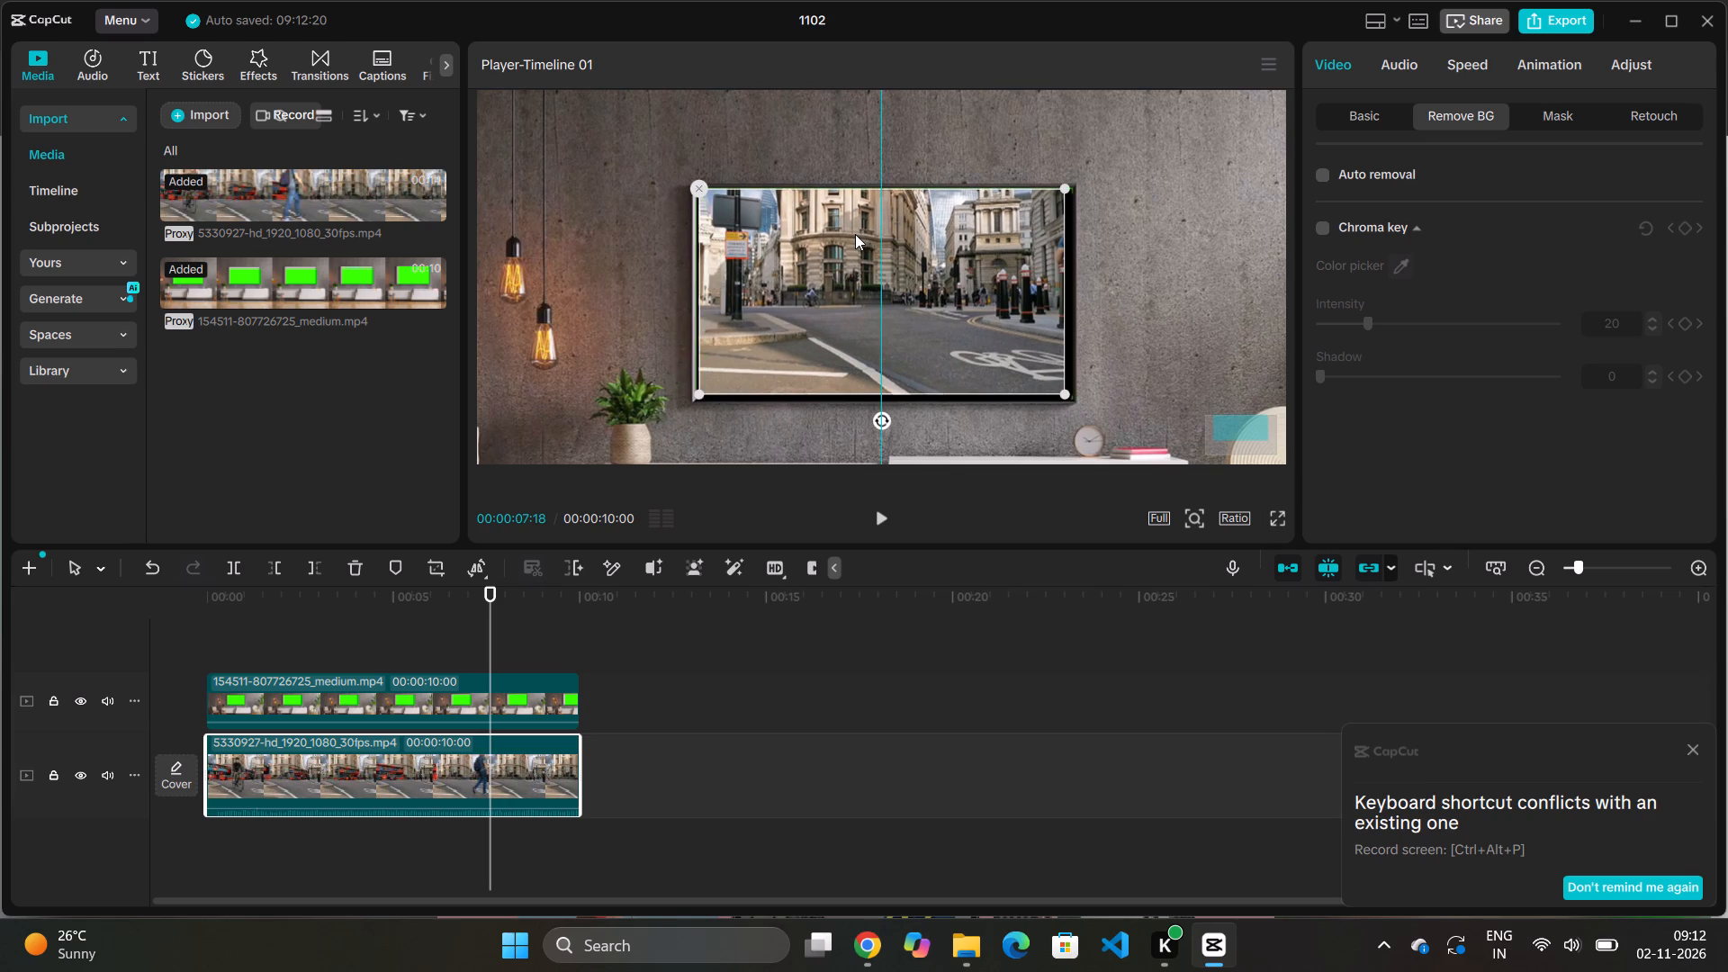
{"action": "left_click_drag", "start_coordinate": [855, 234], "coordinate": [850, 234]}
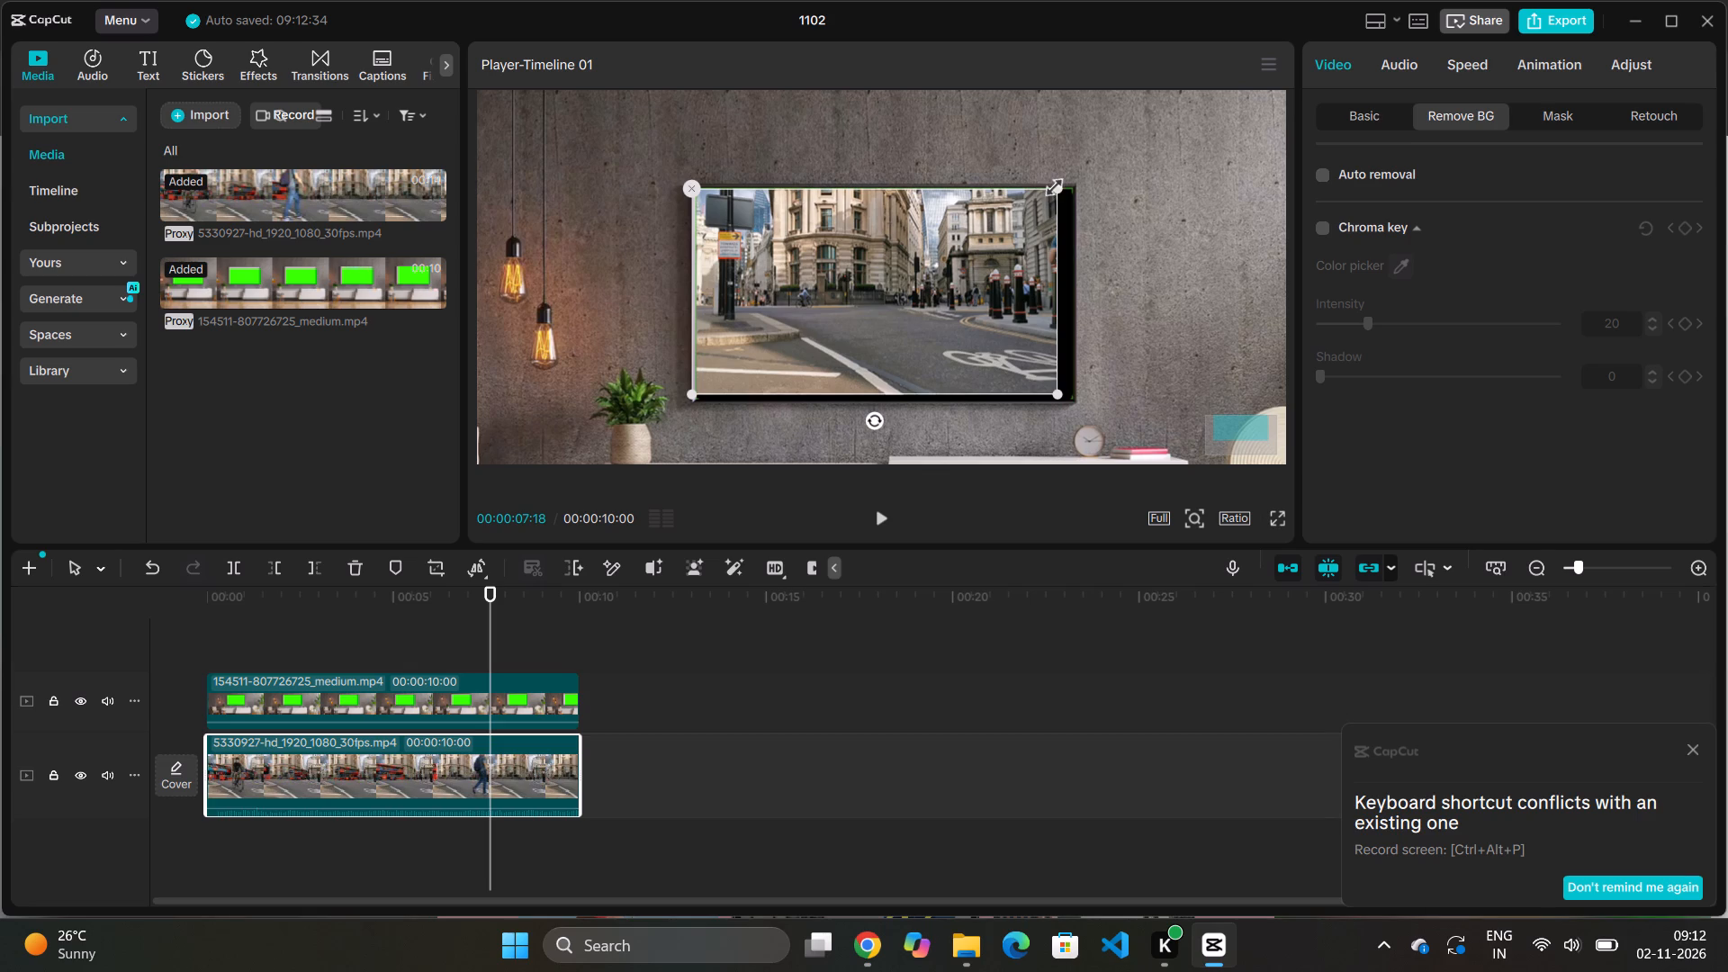
Resize the street footage from its corners, trying larger and smaller sizes, to roughly match the TV screen.
{"action": "left_click_drag", "start_coordinate": [1051, 184], "coordinate": [1106, 209]}
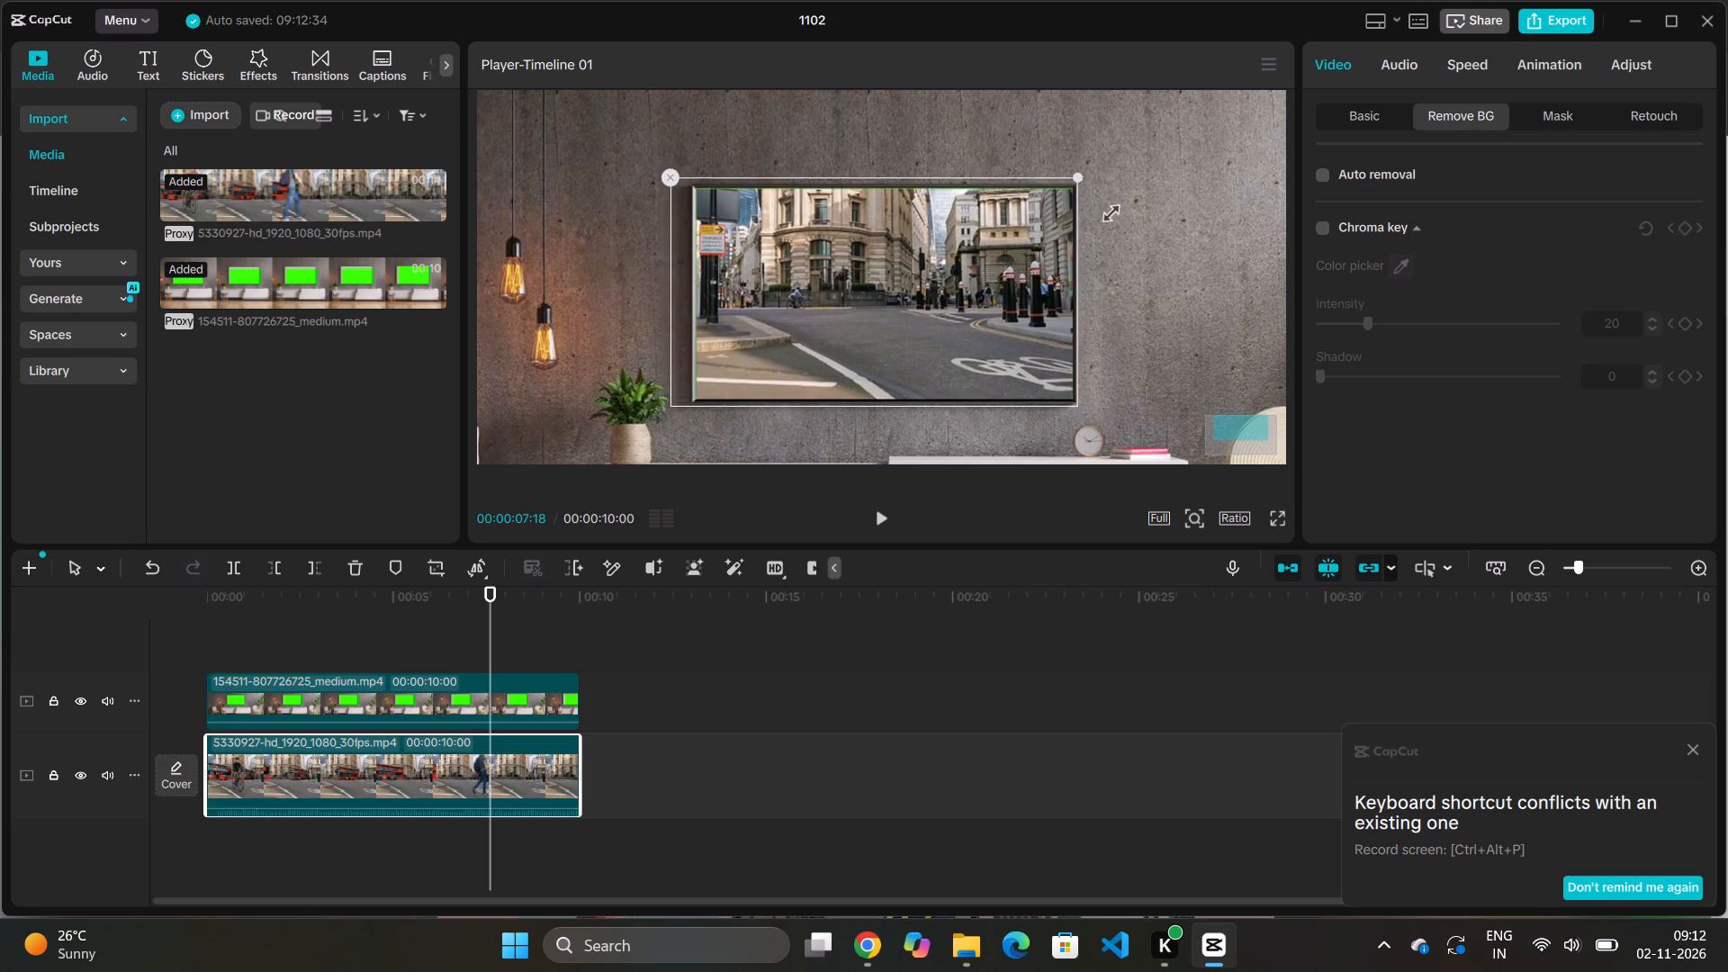
{"action": "left_click_drag", "start_coordinate": [1106, 209], "coordinate": [1064, 222]}
{"action": "left_click", "coordinate": [873, 252]}
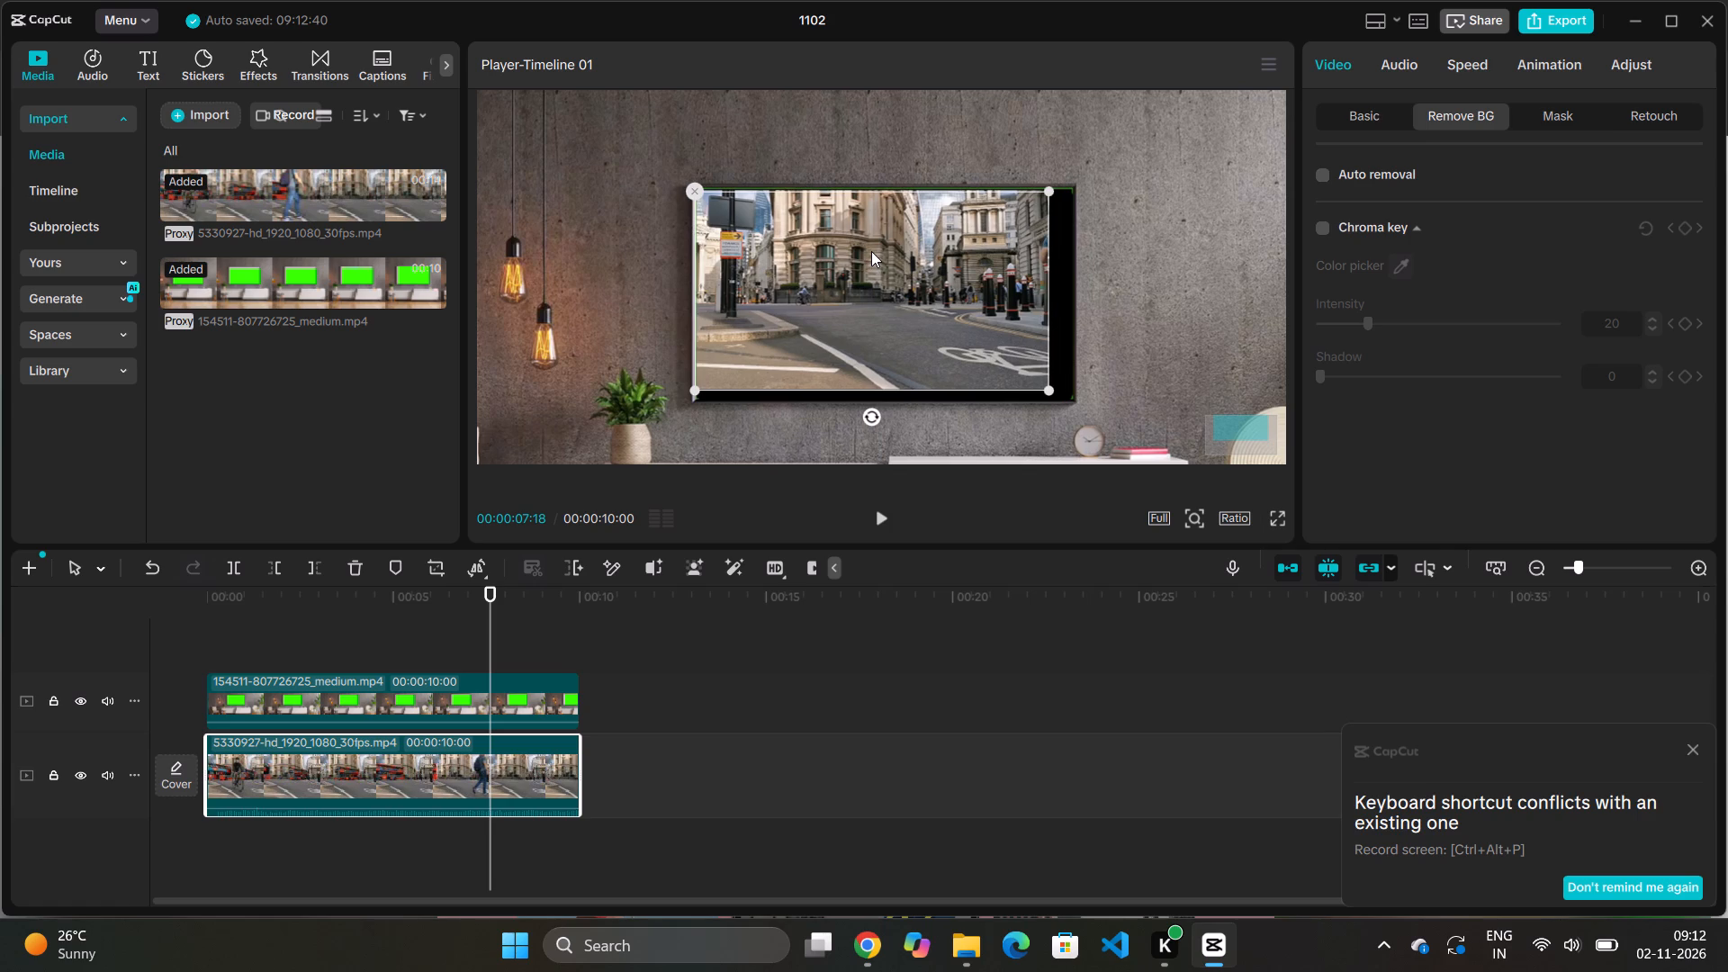
{"action": "left_click_drag", "start_coordinate": [1054, 390], "coordinate": [1111, 410]}
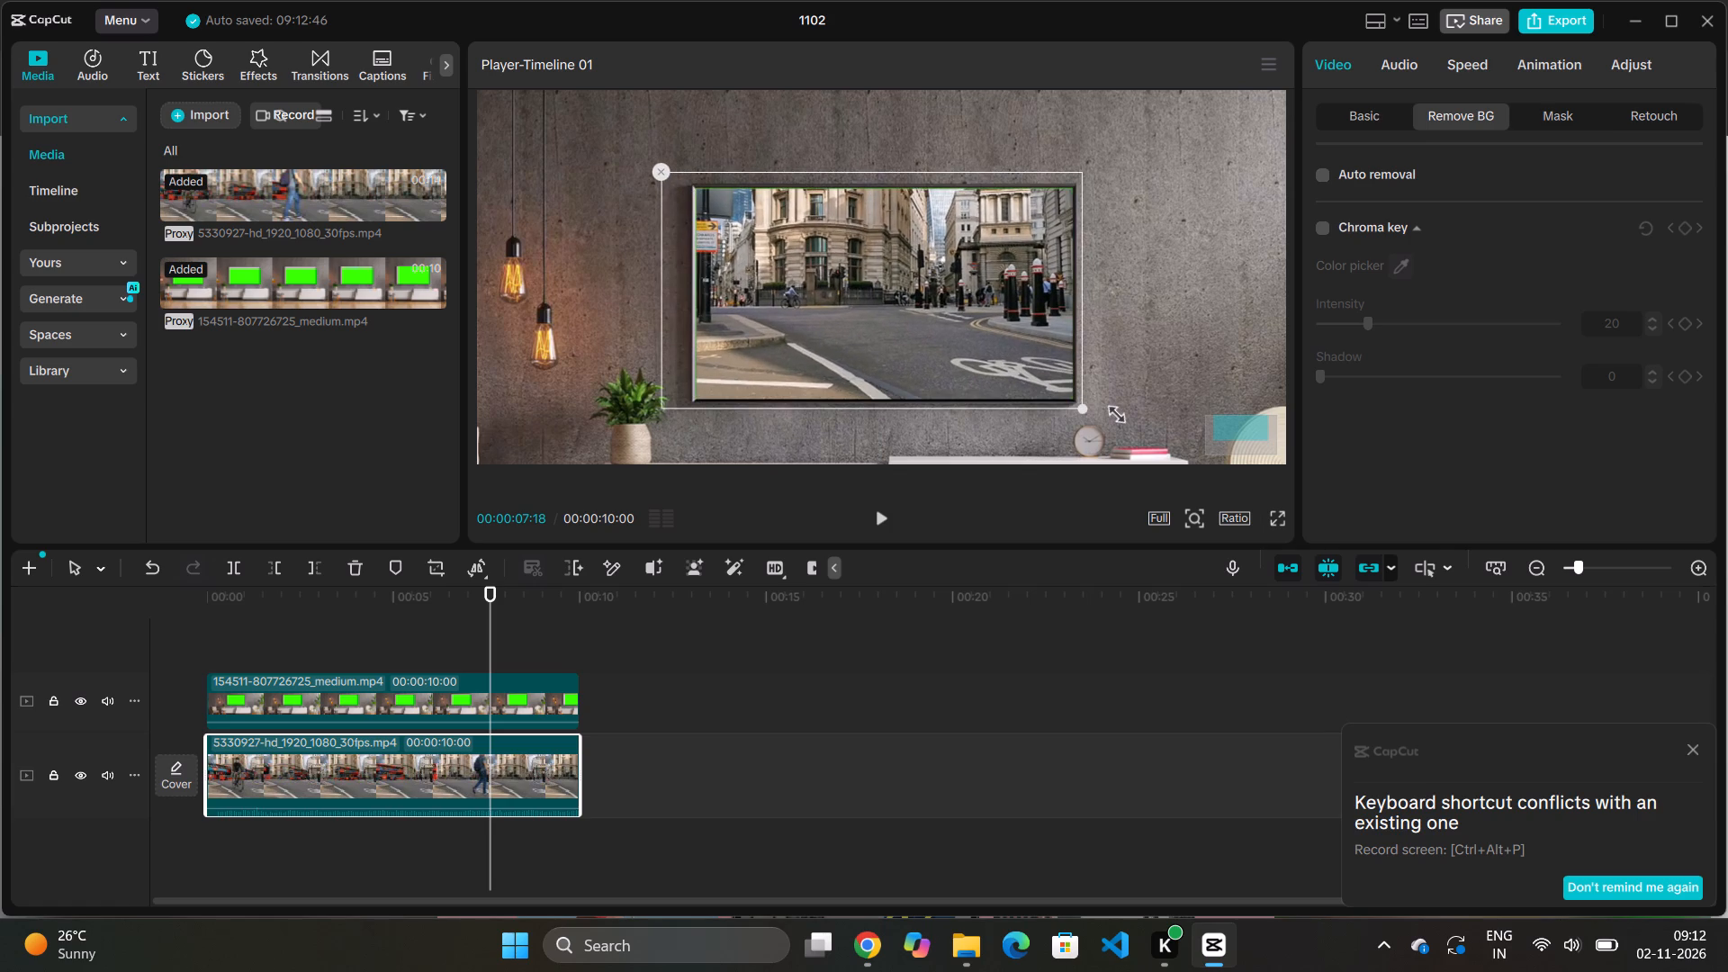
{"action": "left_click_drag", "start_coordinate": [1111, 410], "coordinate": [1066, 409]}
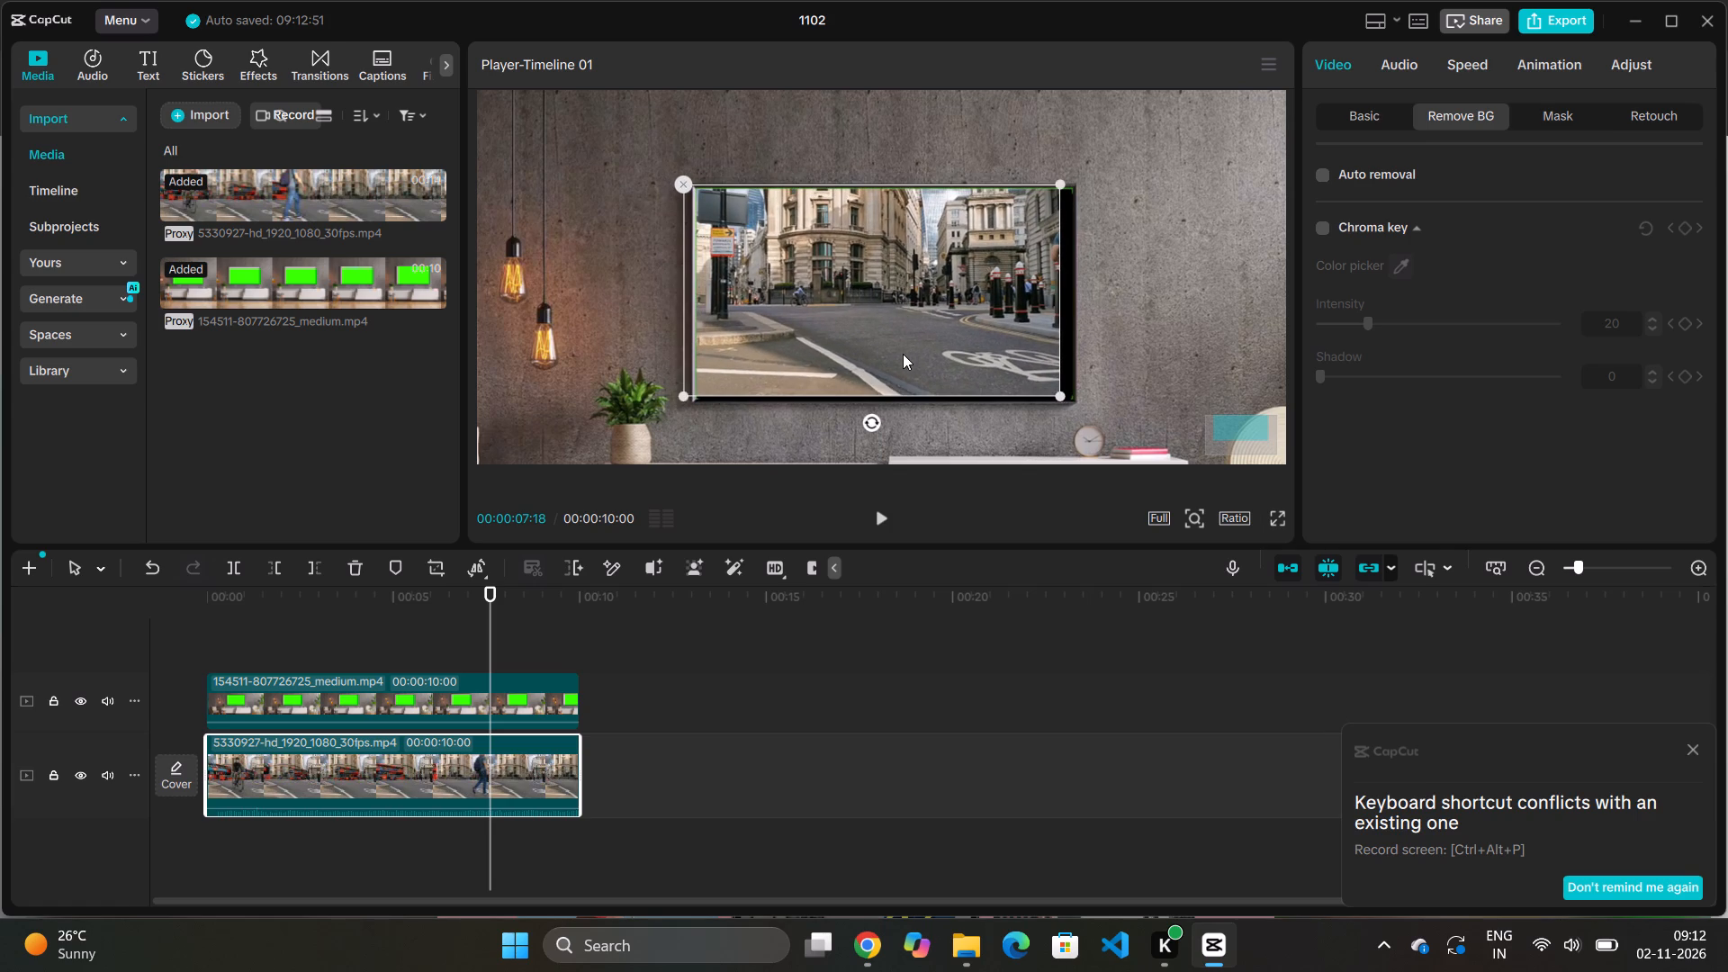
Move the street footage down and toward the right, centring it horizontally in the frame and aligning it with the TV screen.
{"action": "left_click_drag", "start_coordinate": [894, 319], "coordinate": [905, 341]}
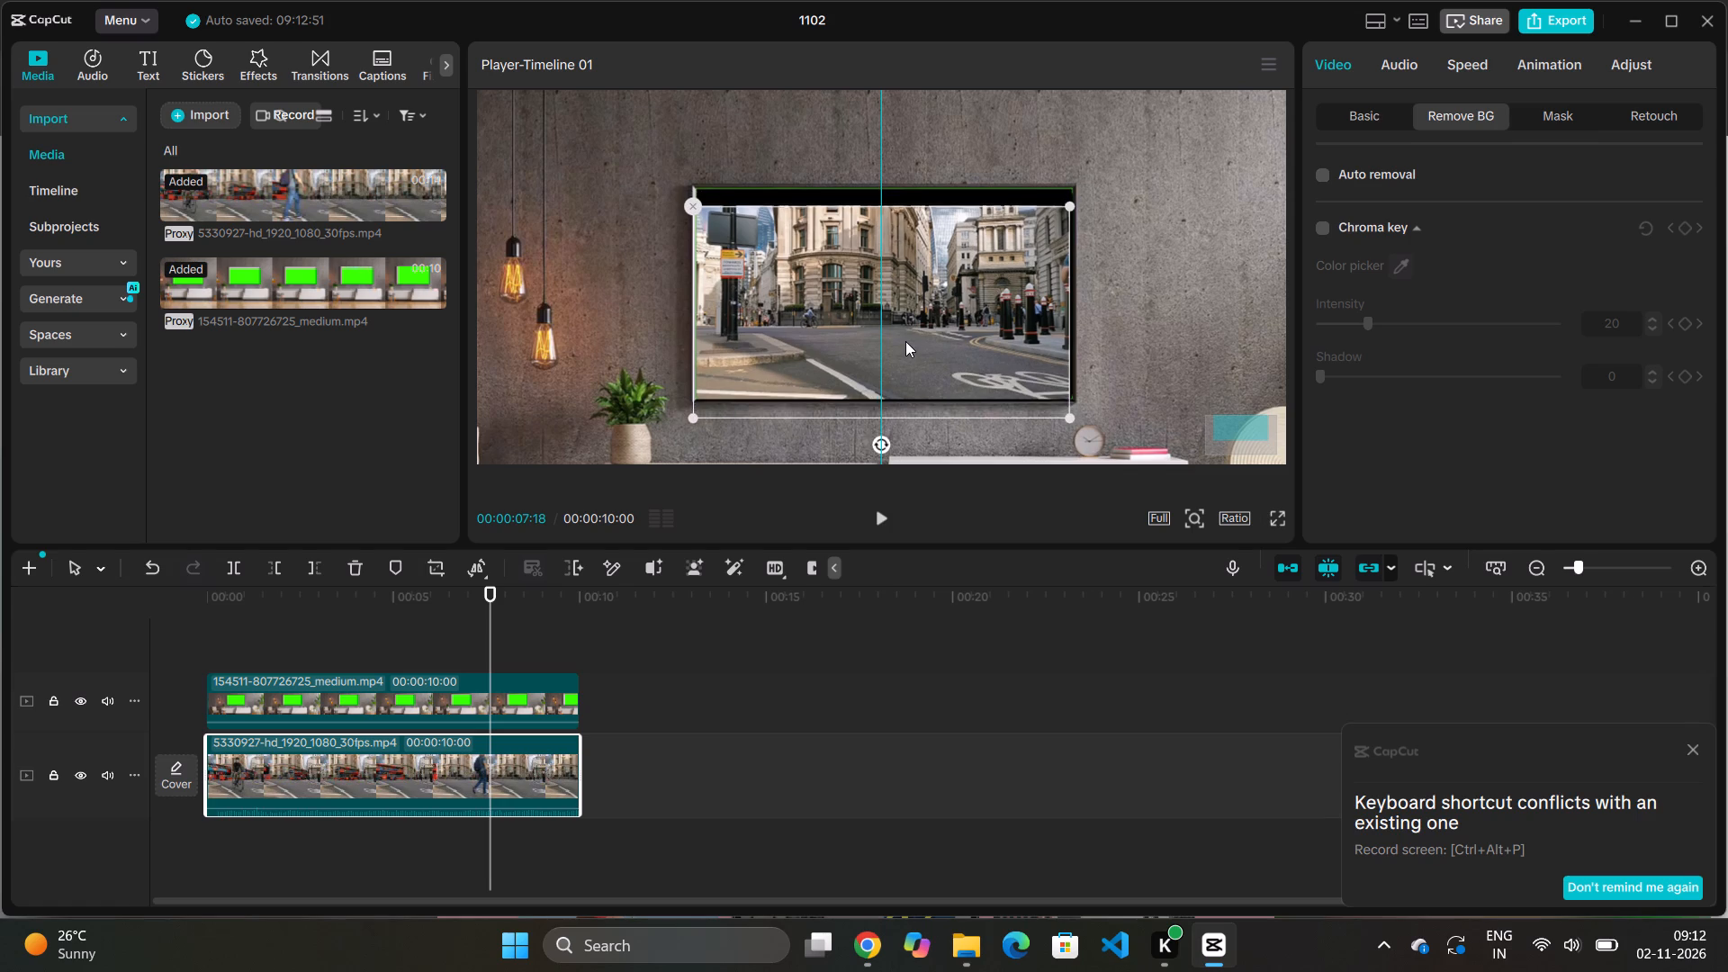
{"action": "left_click_drag", "start_coordinate": [905, 341], "coordinate": [907, 326]}
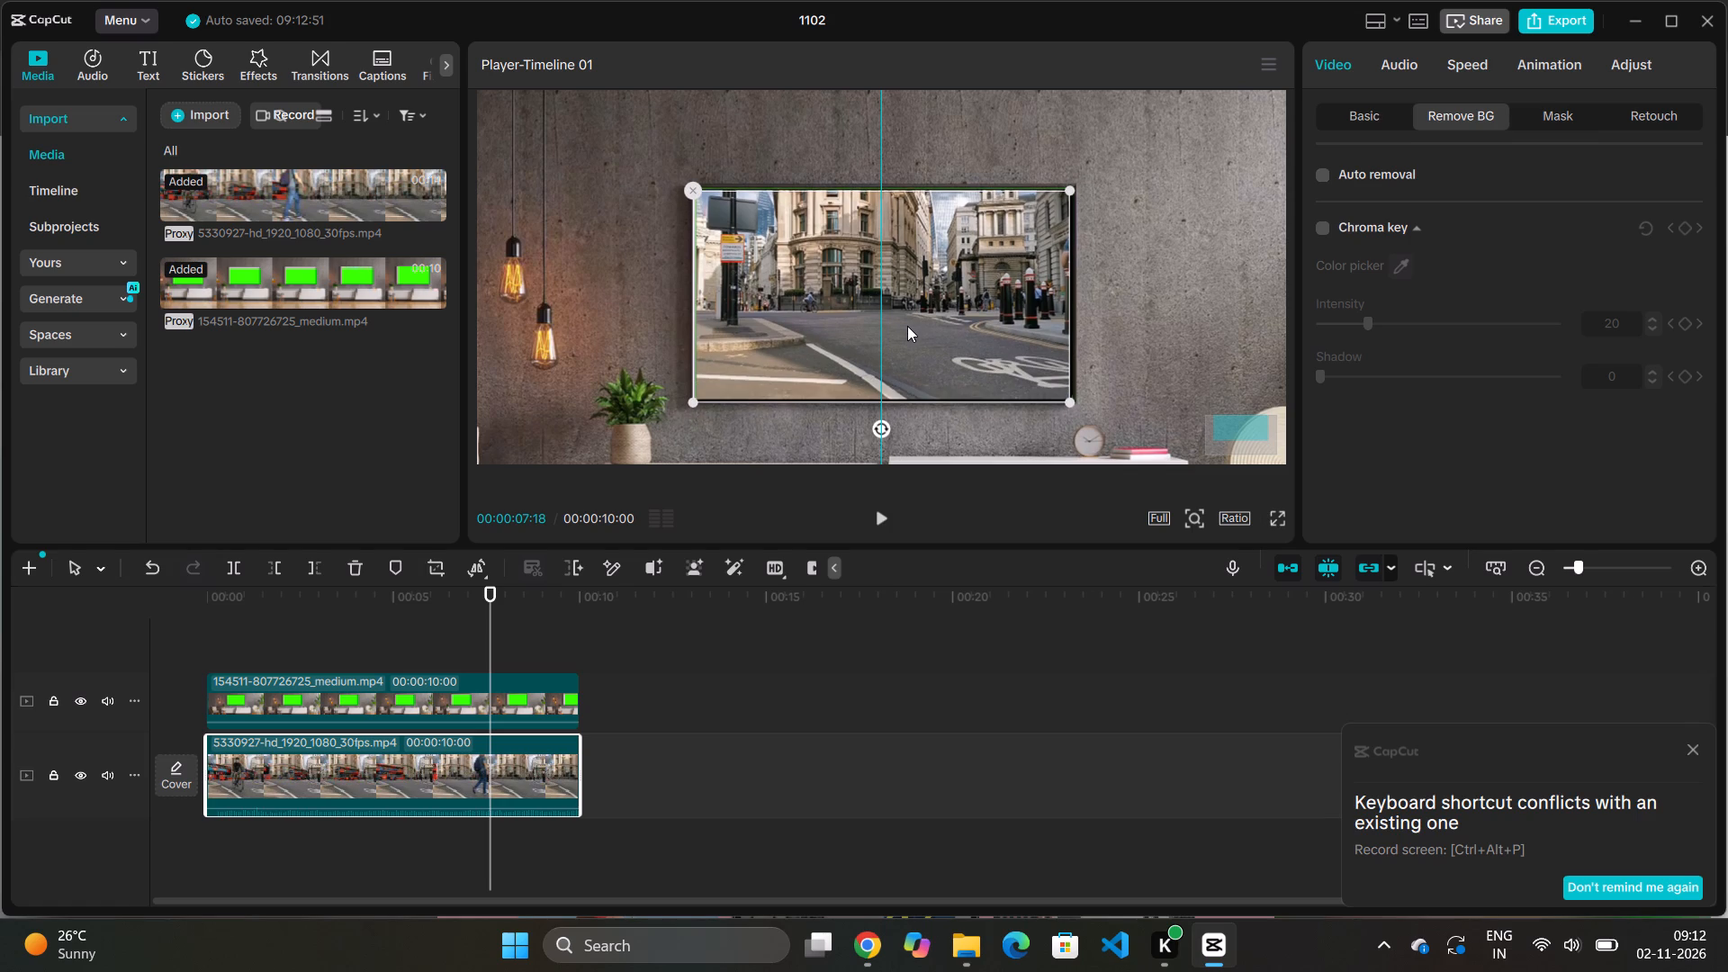
{"action": "left_click_drag", "start_coordinate": [907, 326], "coordinate": [908, 323]}
Fine-tune the street footage's size from its corner so it extends slightly past the TV screen's edges.
{"action": "left_click_drag", "start_coordinate": [1069, 182], "coordinate": [1070, 182]}
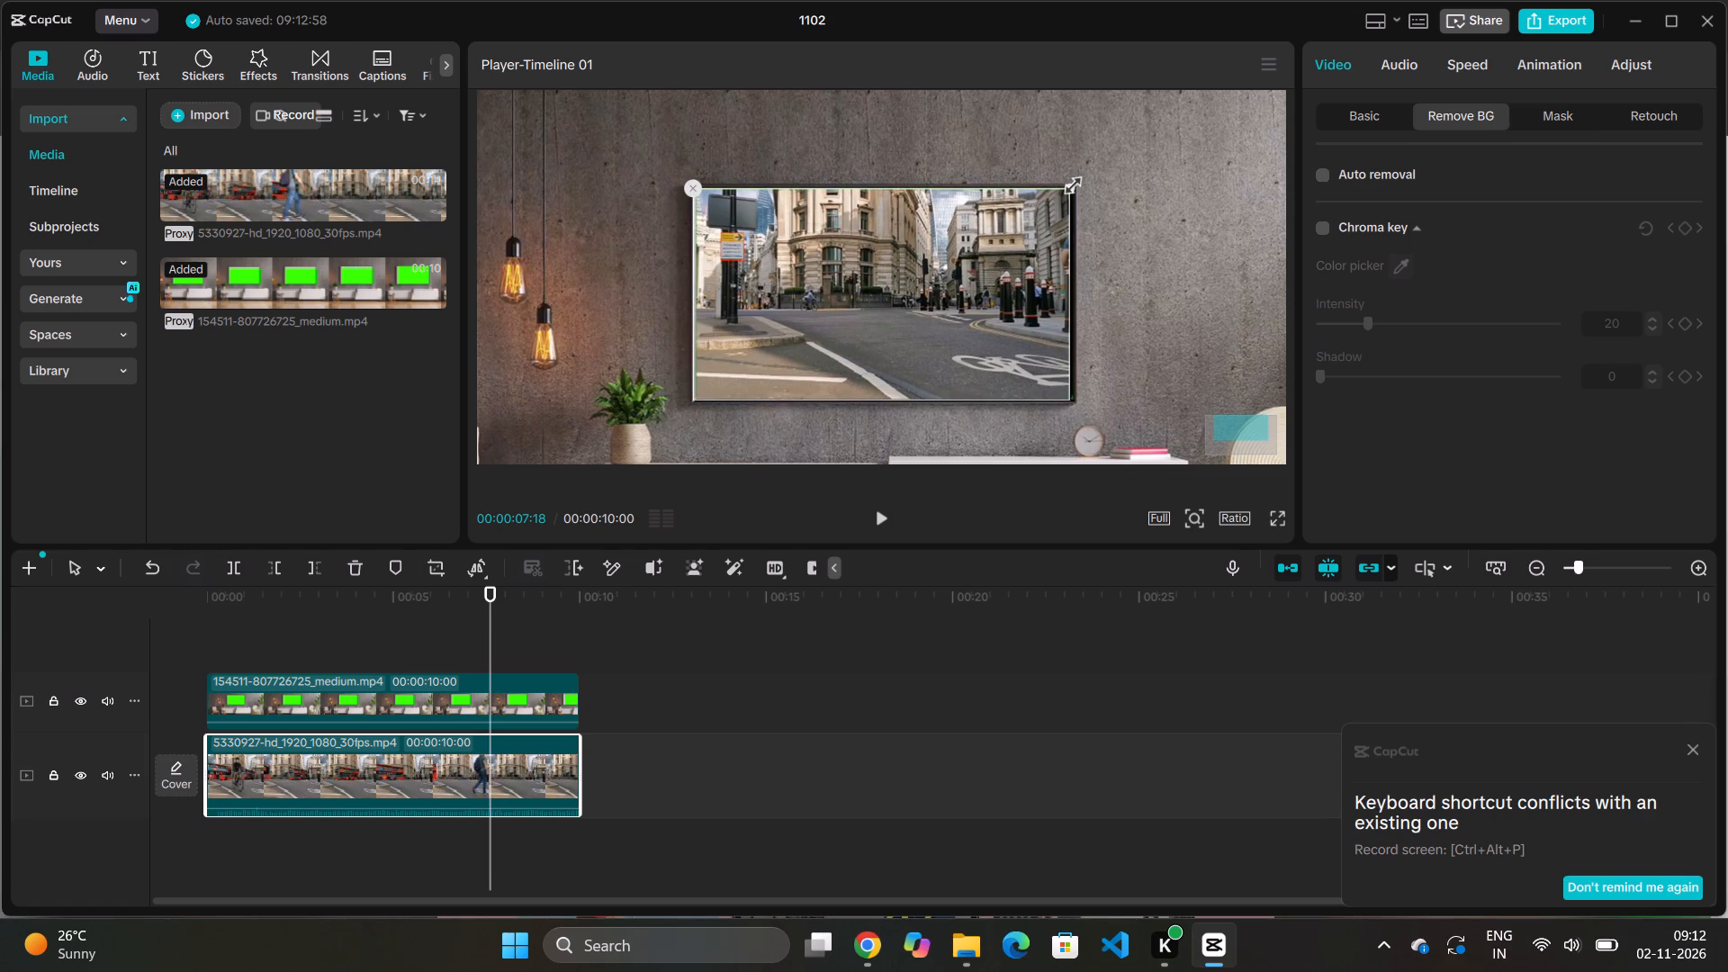
{"action": "left_click_drag", "start_coordinate": [1070, 182], "coordinate": [1071, 200]}
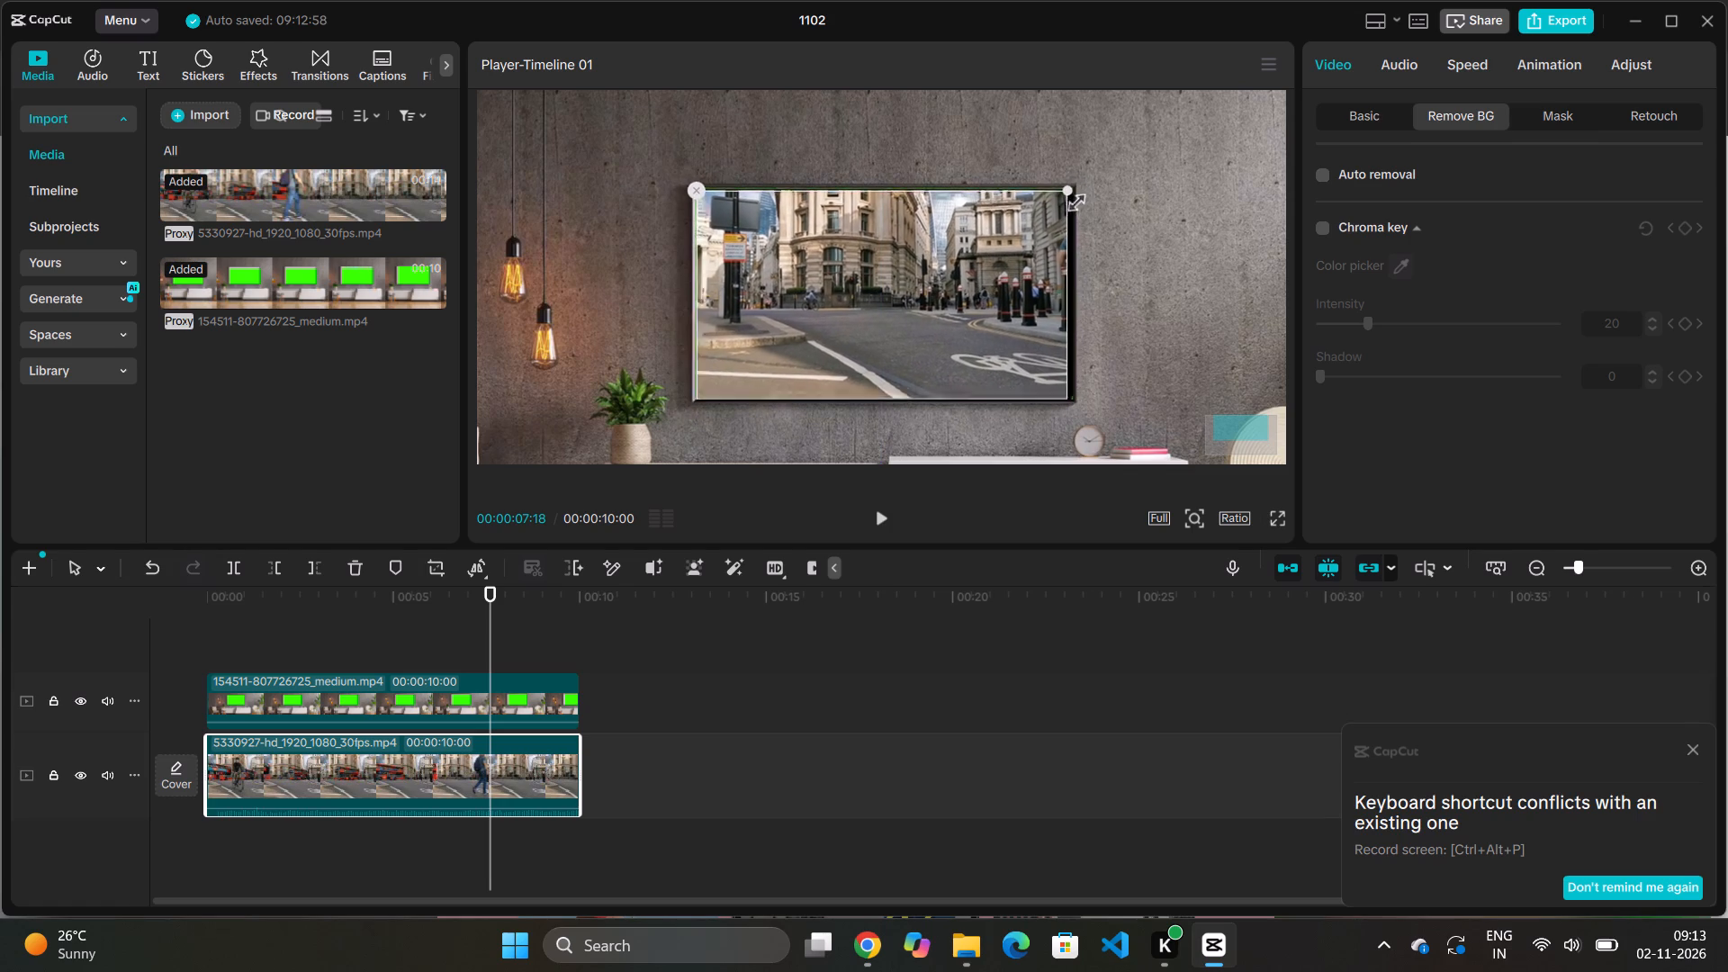
{"action": "left_click_drag", "start_coordinate": [1071, 200], "coordinate": [1093, 210]}
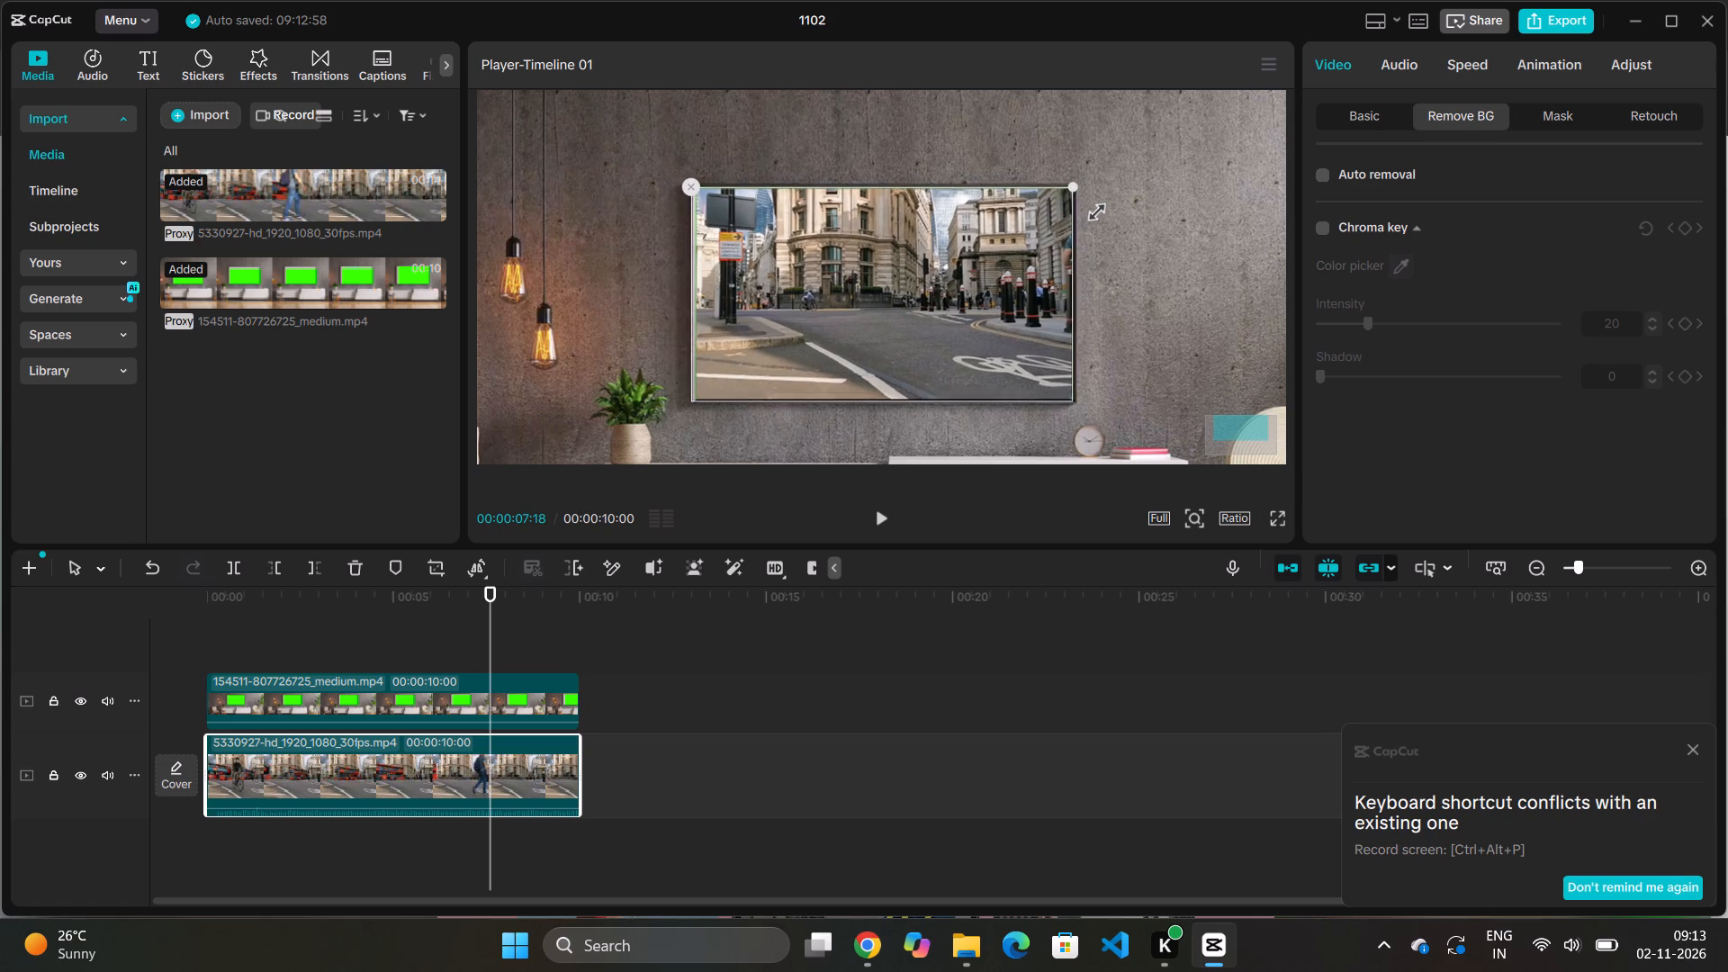
{"action": "left_click_drag", "start_coordinate": [1093, 210], "coordinate": [1110, 219]}
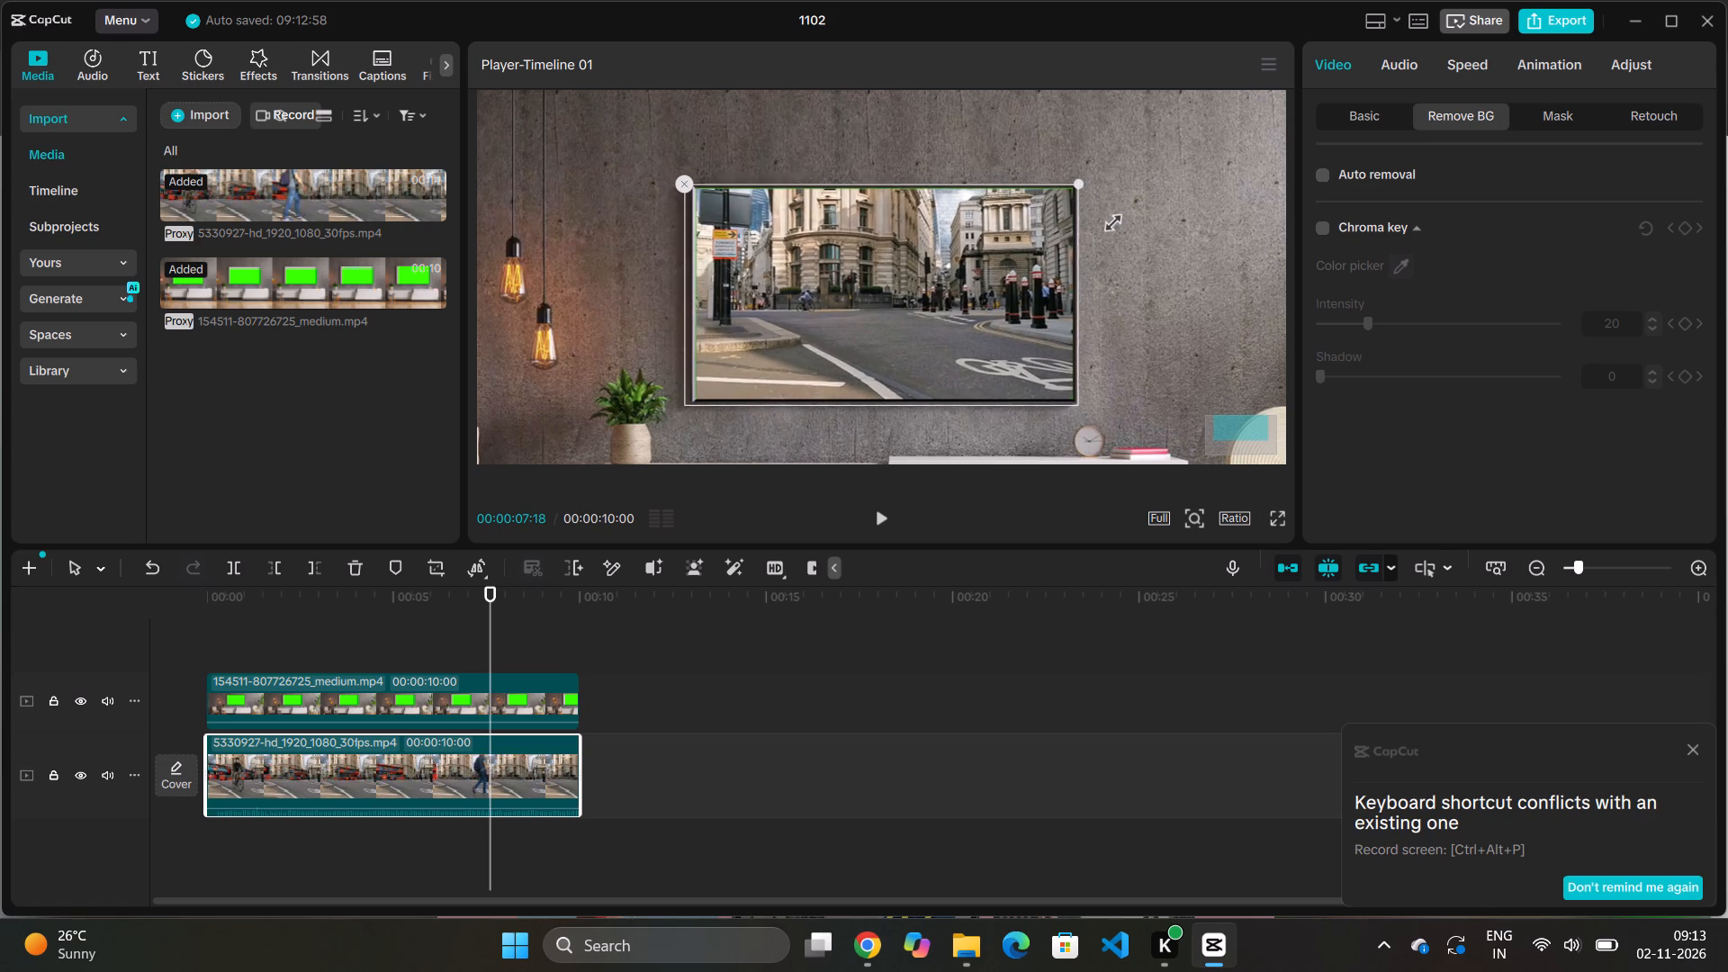
{"action": "left_click_drag", "start_coordinate": [1110, 219], "coordinate": [1109, 220]}
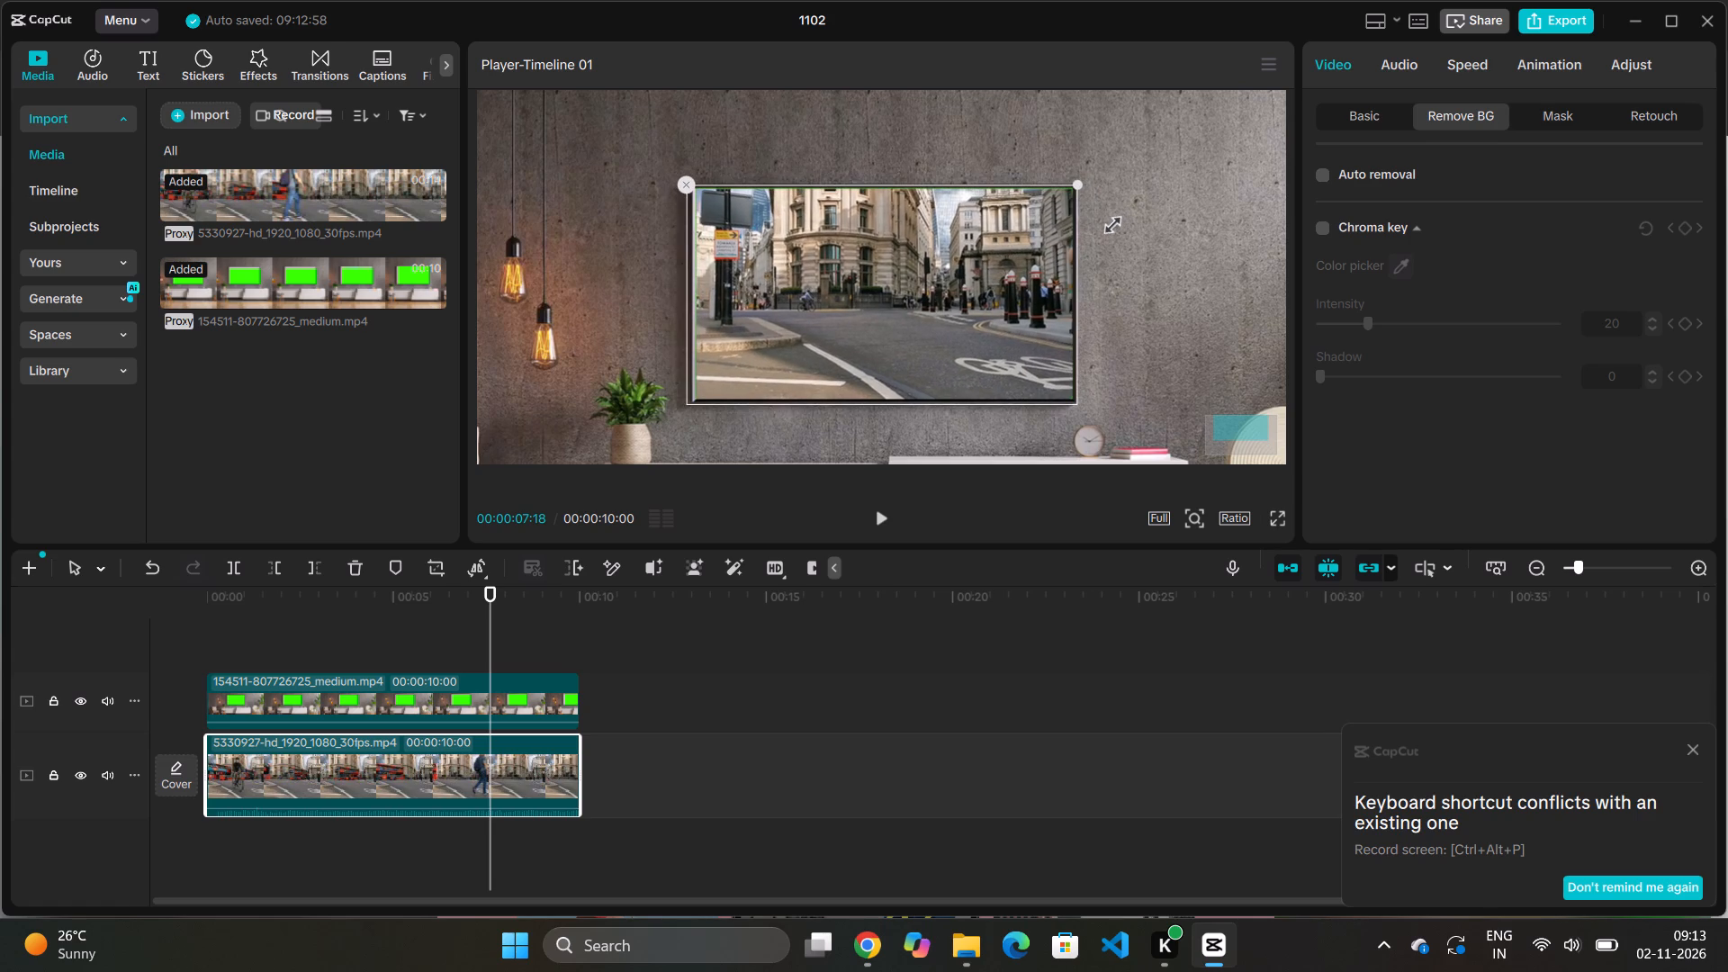
{"action": "left_click_drag", "start_coordinate": [1109, 220], "coordinate": [1107, 221]}
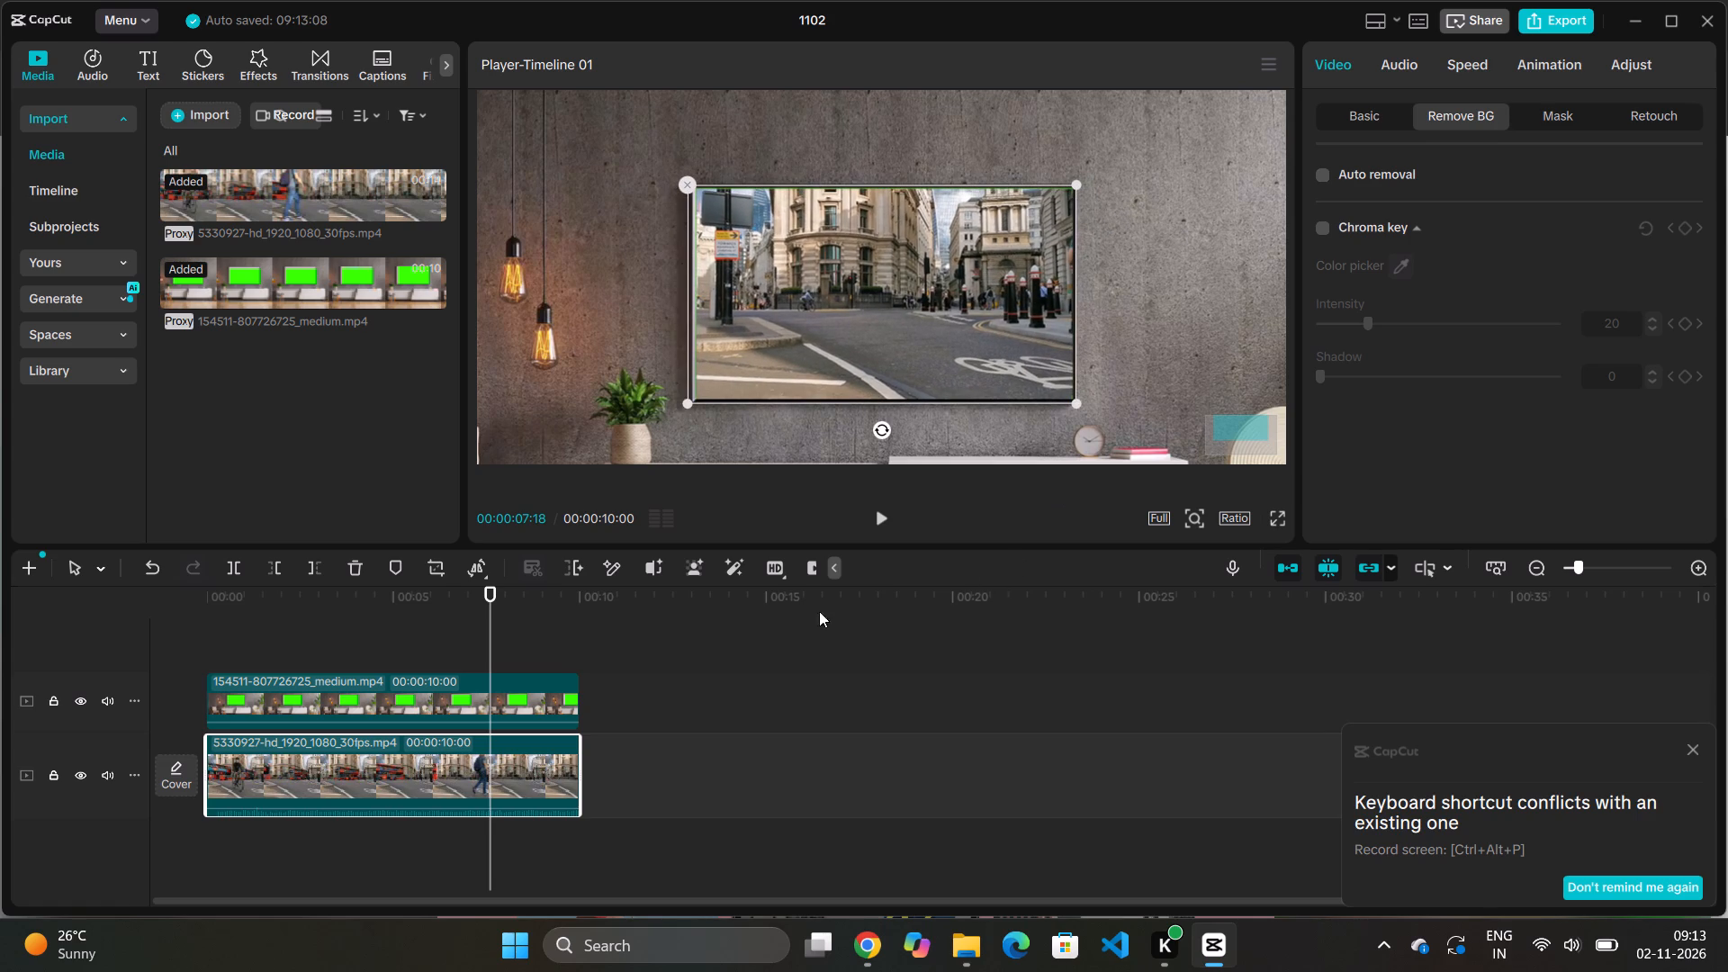
Play the whole composite from the start to check the footage on the TV, and select the green screen clip.
{"action": "scroll", "coordinate": [941, 157], "scroll_direction": "down", "scroll_amount": 7, "text": "ctrl"}
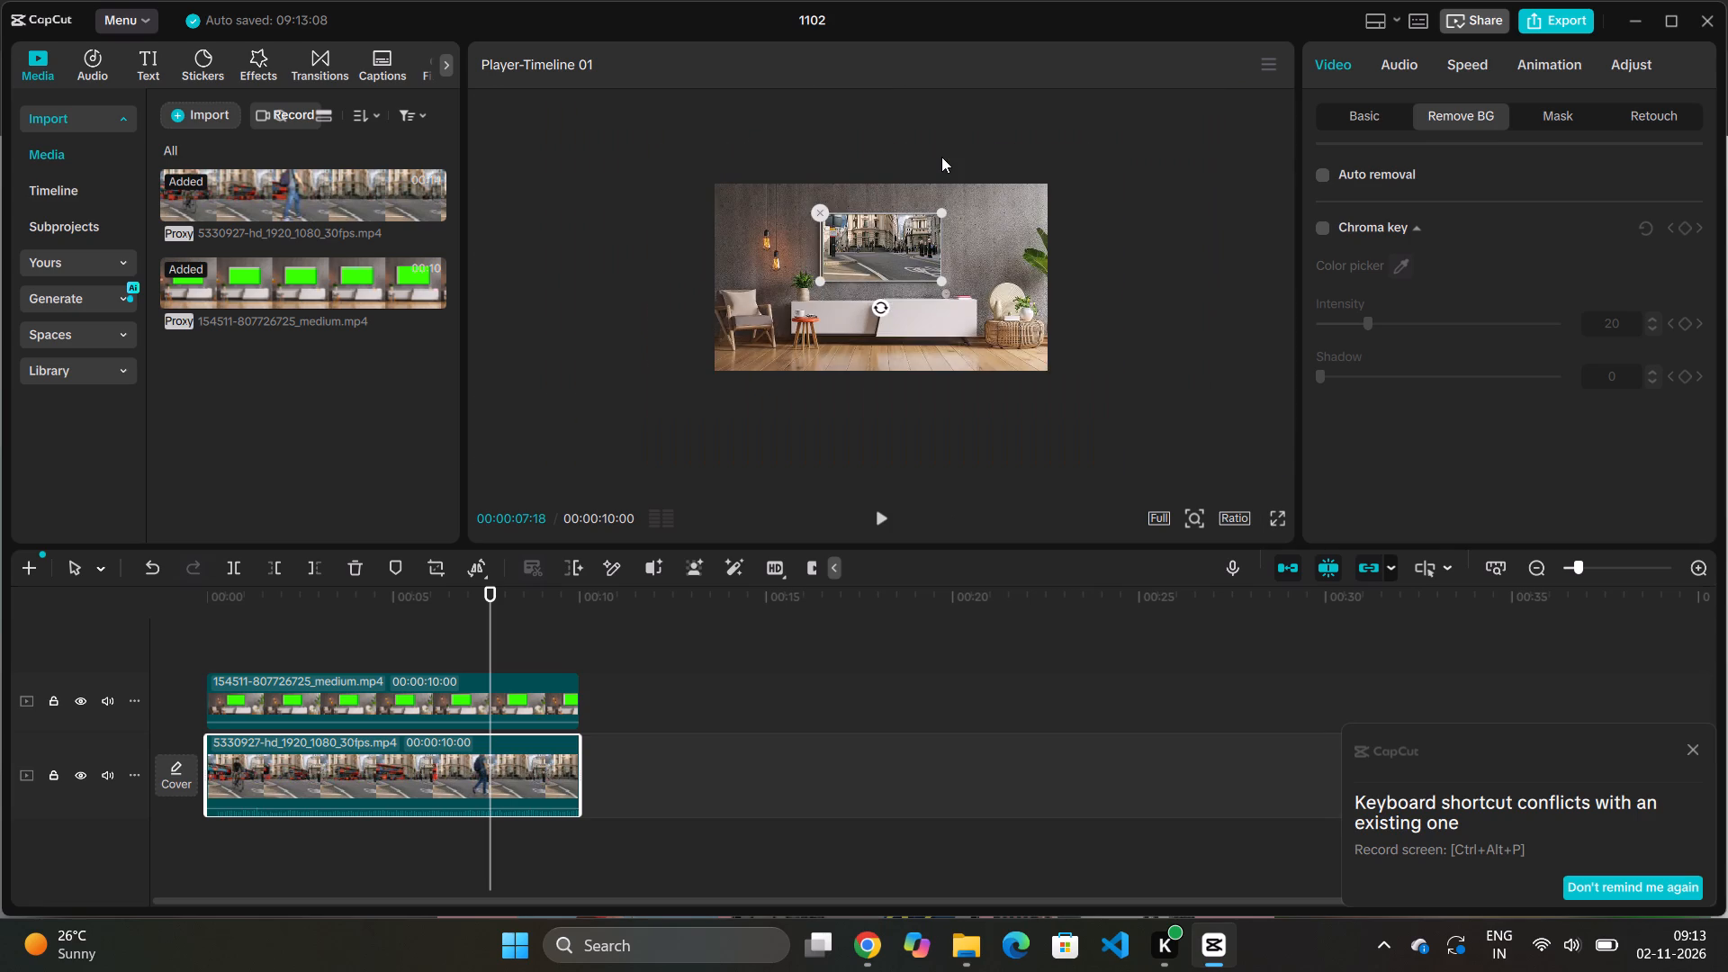
{"action": "scroll", "coordinate": [940, 157], "scroll_direction": "up", "scroll_amount": 4, "text": "ctrl"}
{"action": "scroll", "coordinate": [940, 157], "scroll_direction": "down", "scroll_amount": 2, "text": "ctrl"}
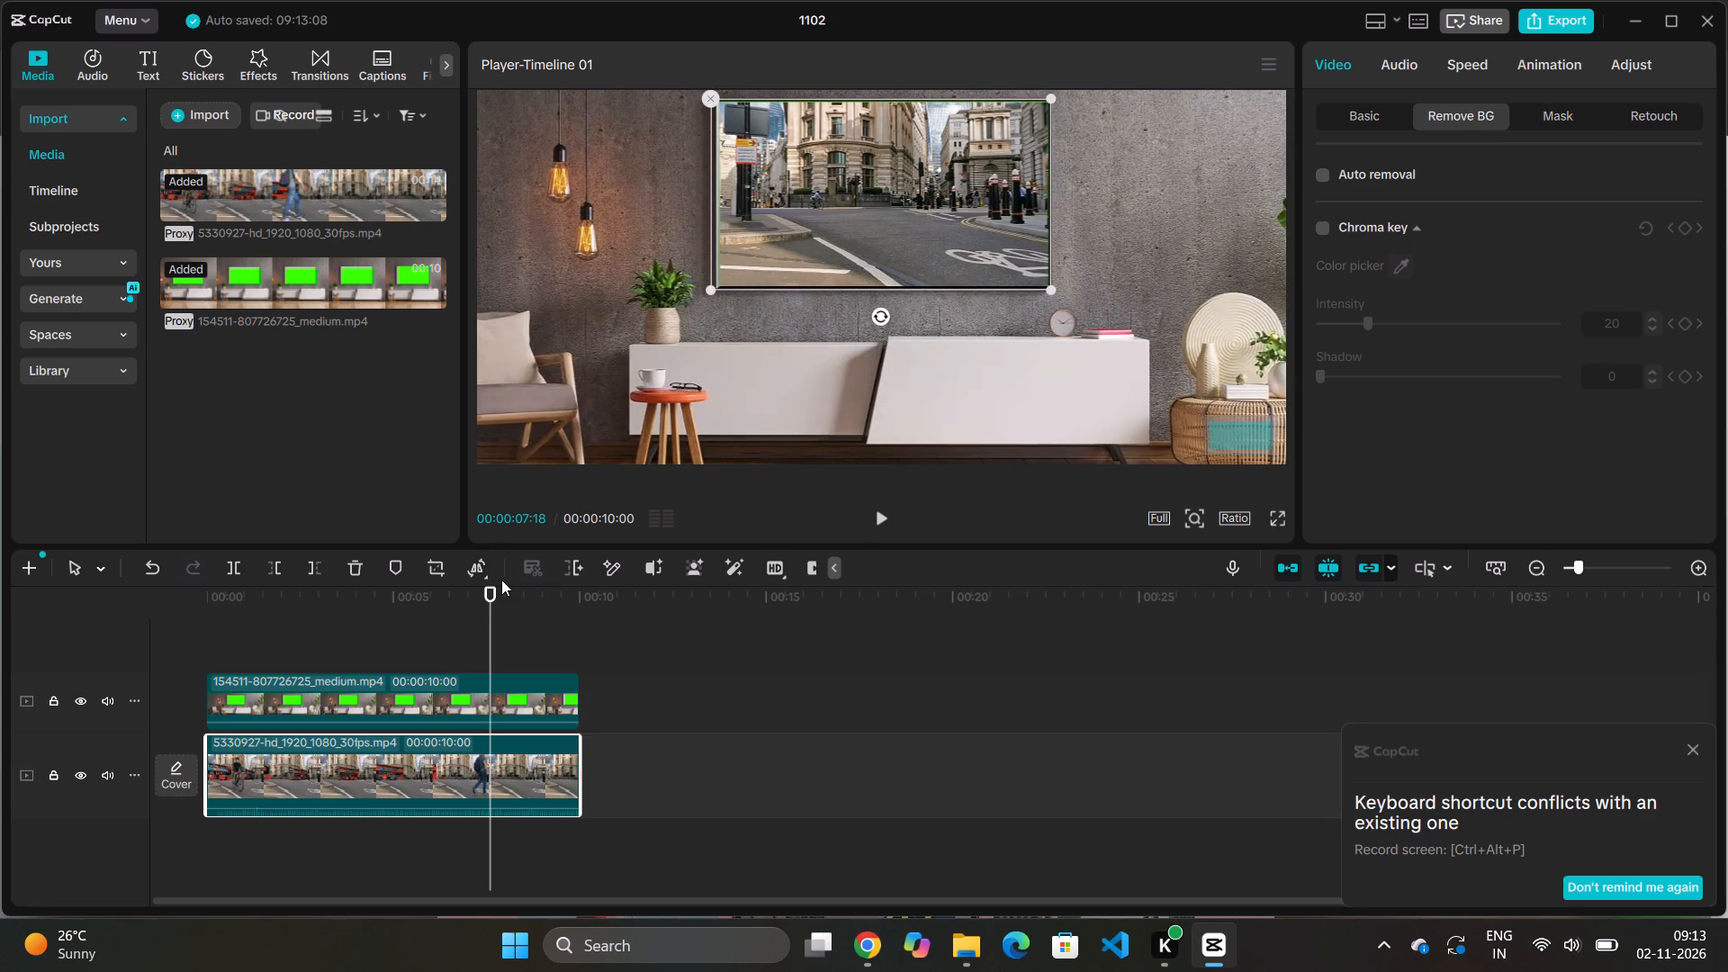
{"action": "left_click_drag", "start_coordinate": [492, 591], "coordinate": [17, 642]}
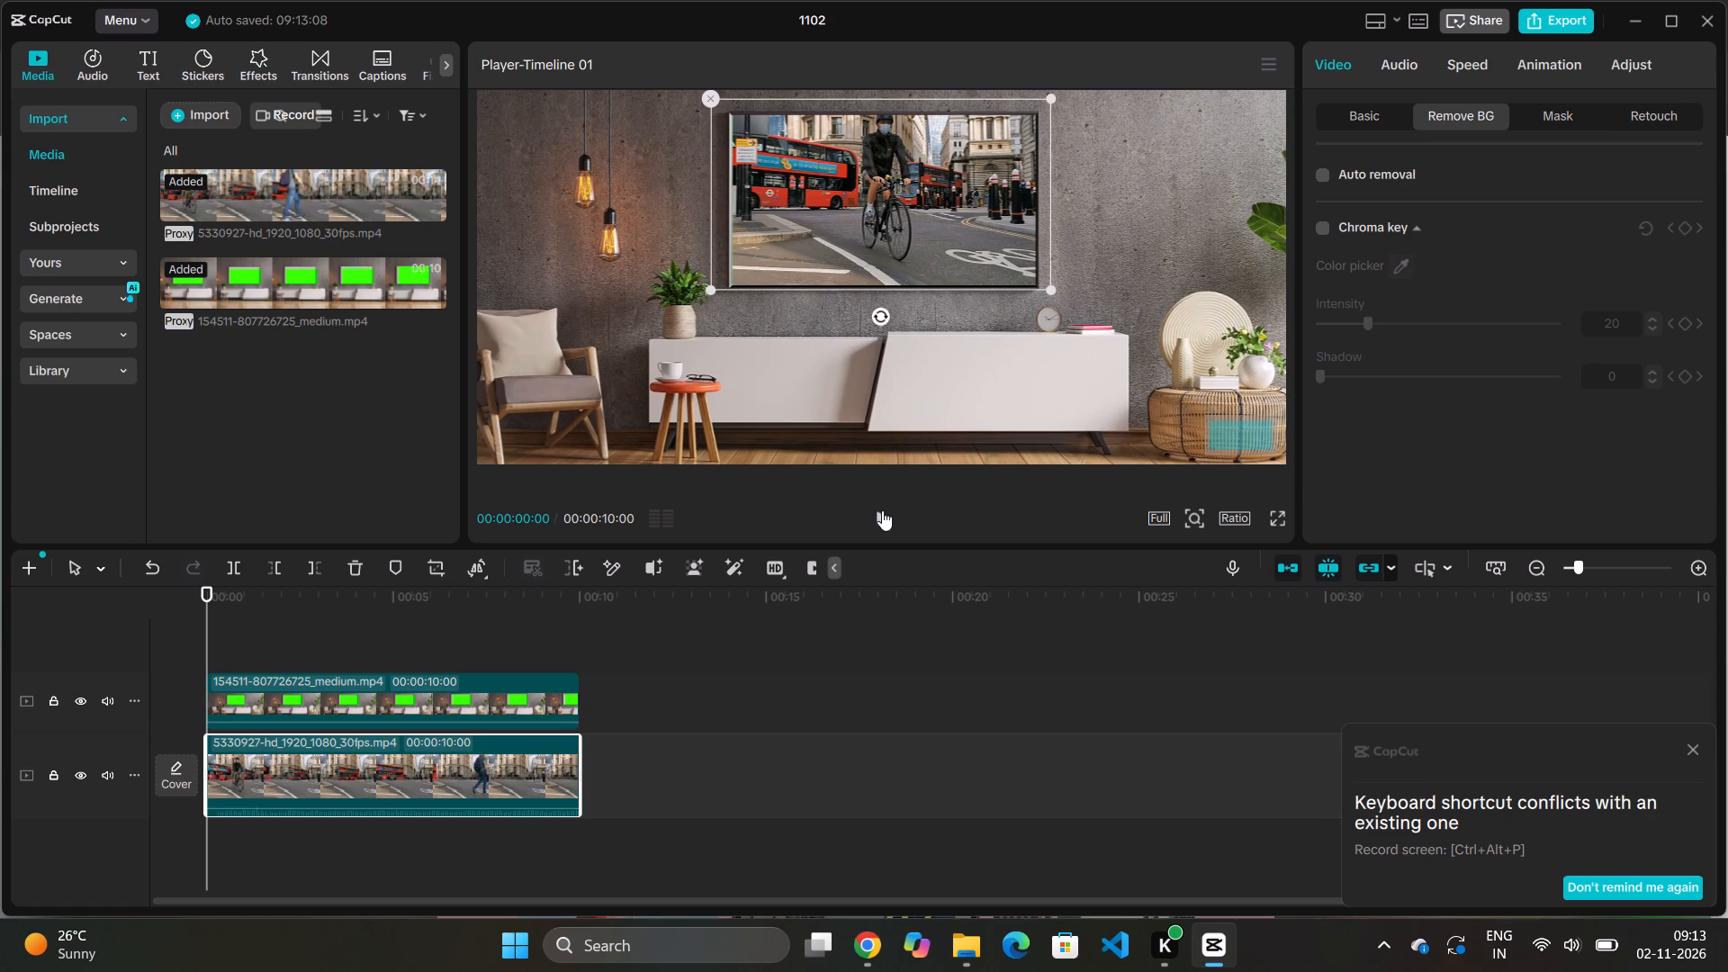
{"action": "left_click", "coordinate": [882, 510]}
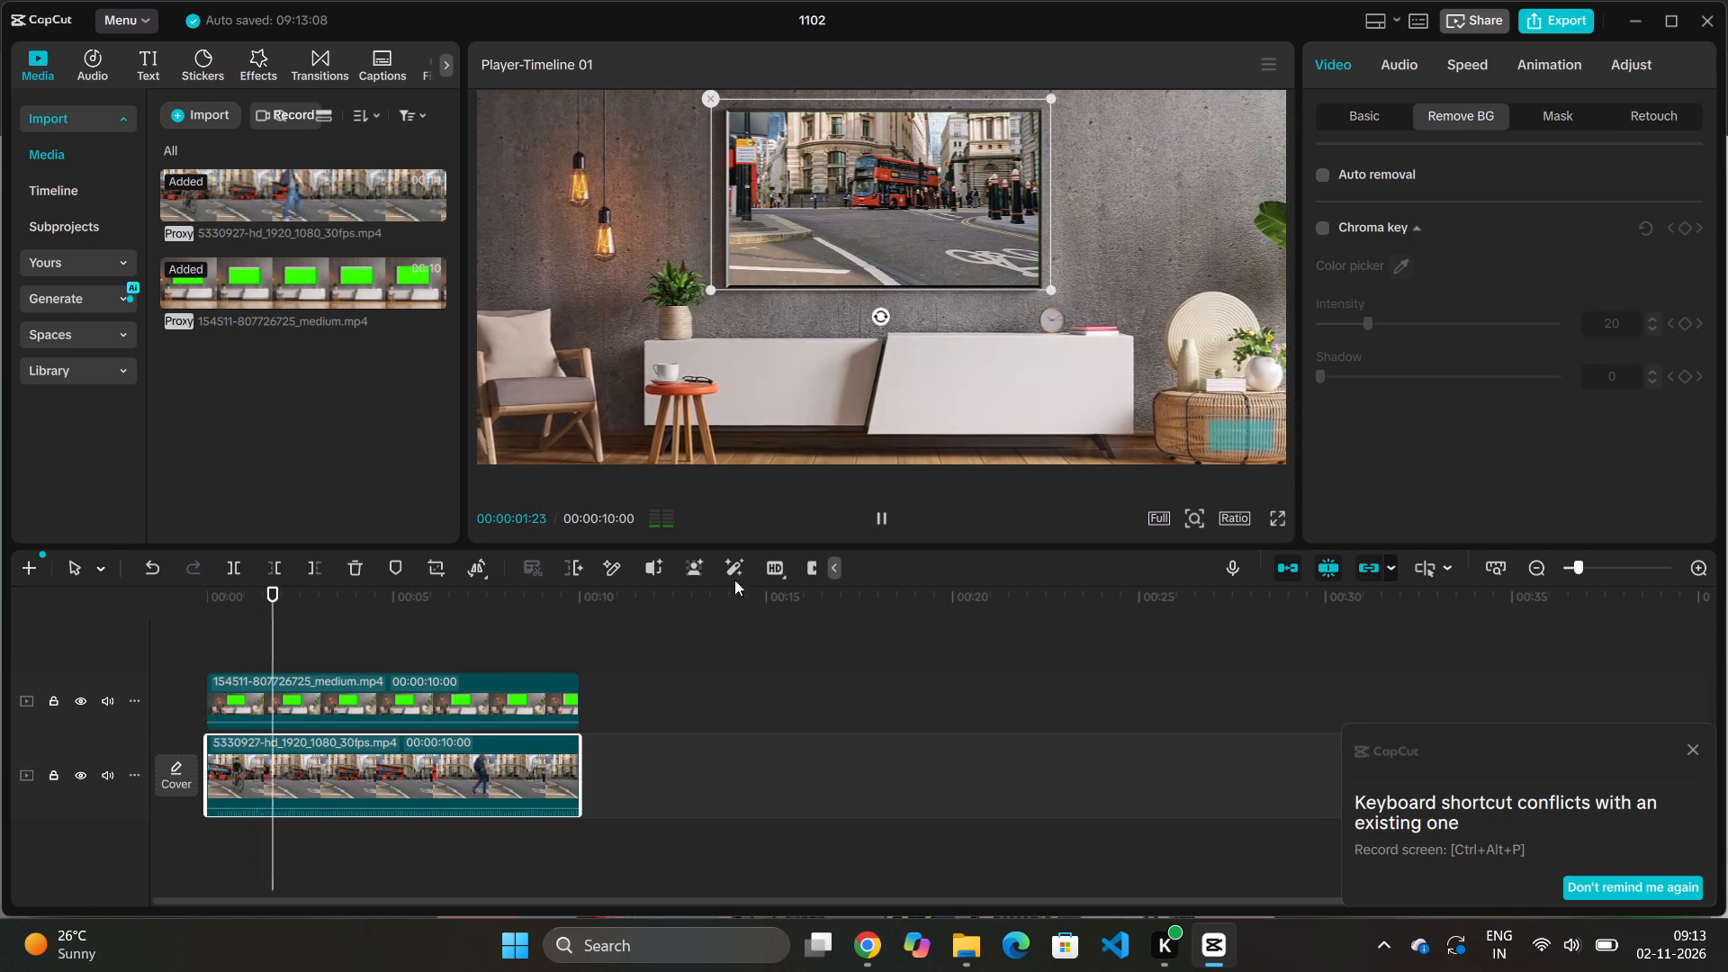
{"action": "left_click", "coordinate": [359, 707]}
{"action": "left_click", "coordinate": [438, 687]}
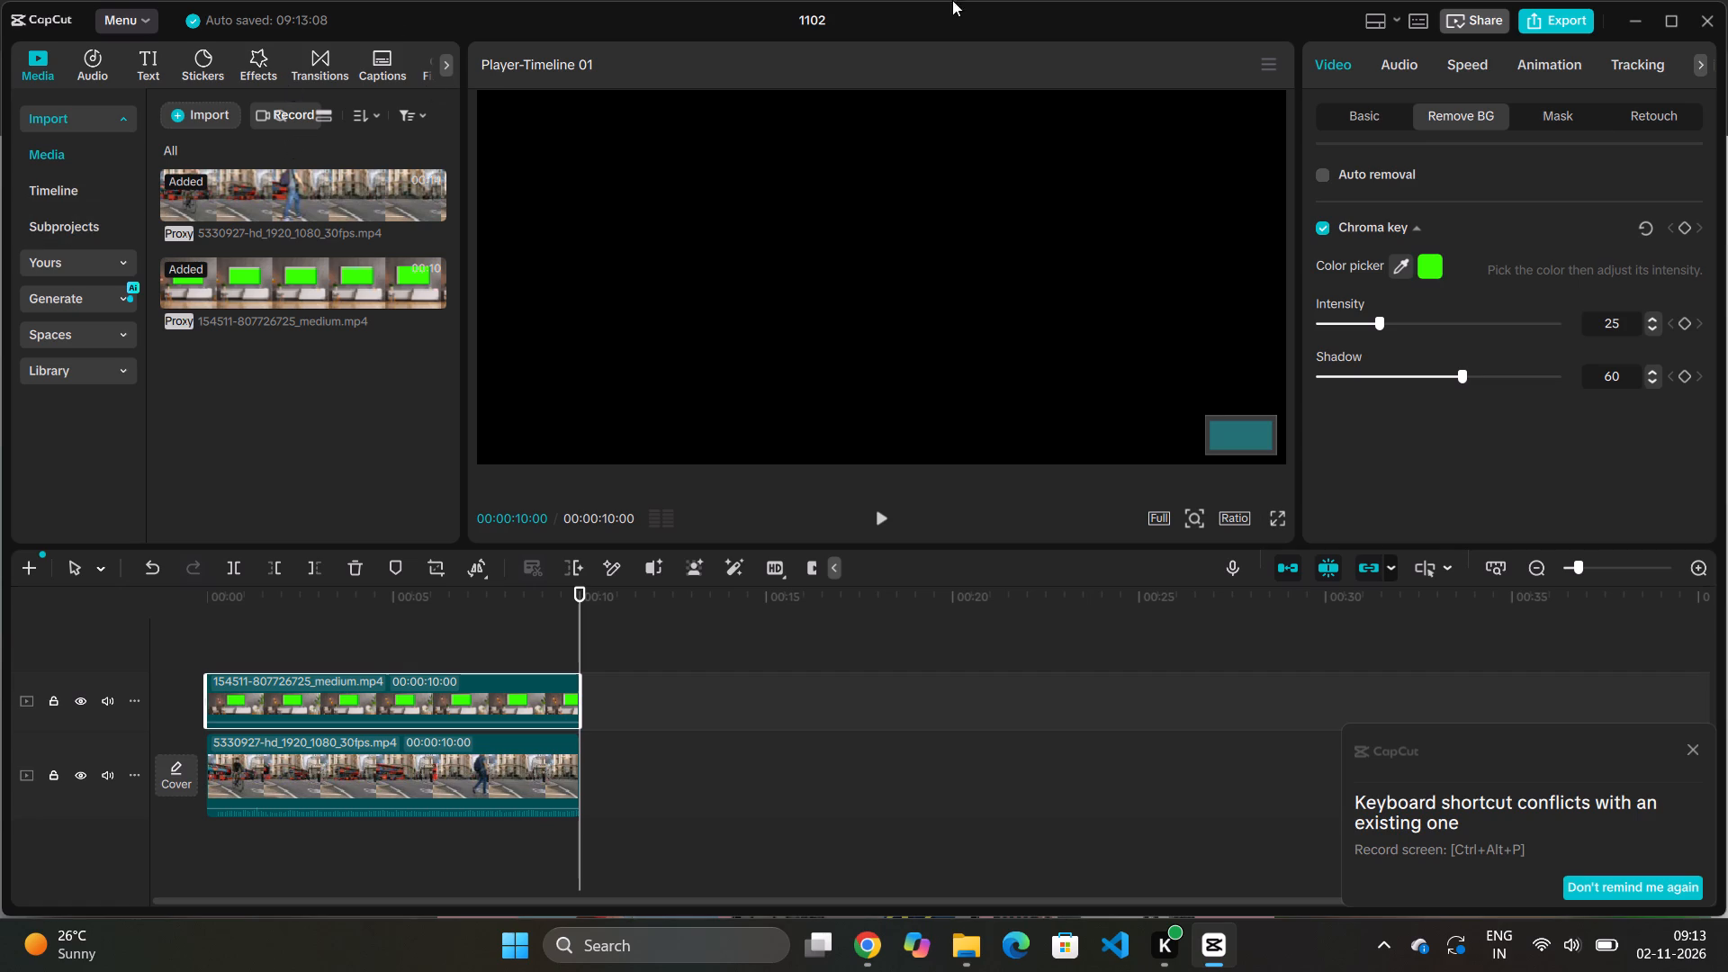
Export the video as 1102 at 1080P with recommended bit rate, H.264 codec, mp4 format and 30fps.
{"action": "left_click", "coordinate": [1552, 23]}
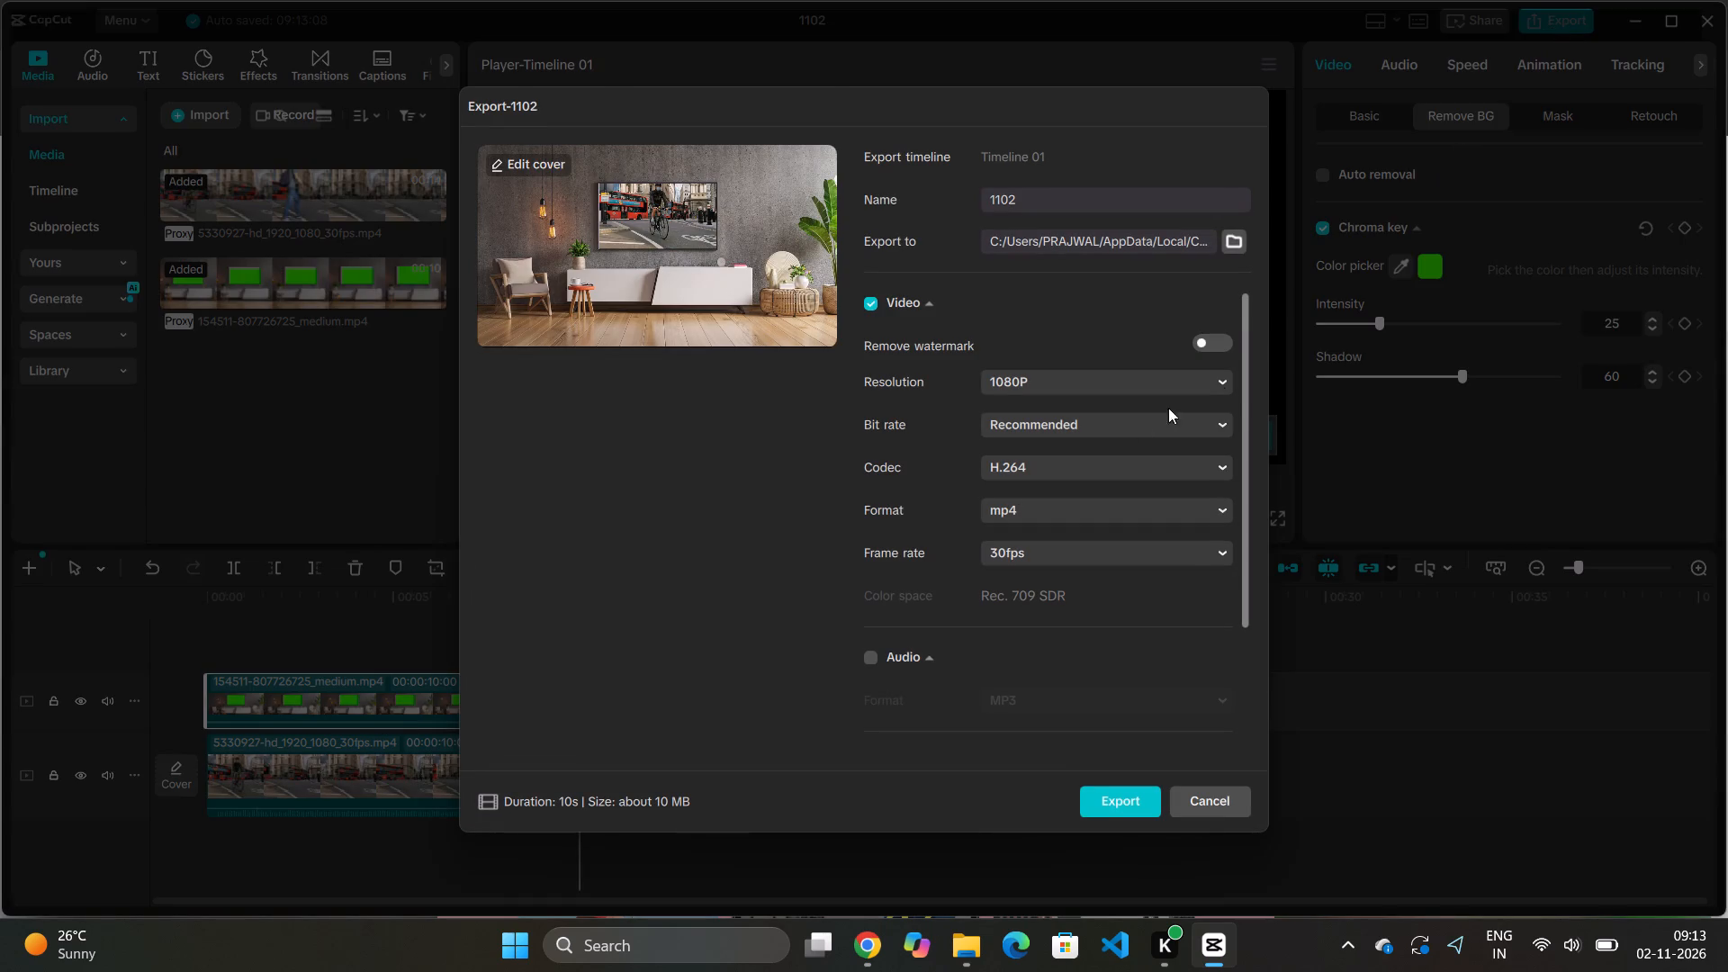
{"action": "scroll", "coordinate": [987, 454], "scroll_direction": "down", "scroll_amount": 2}
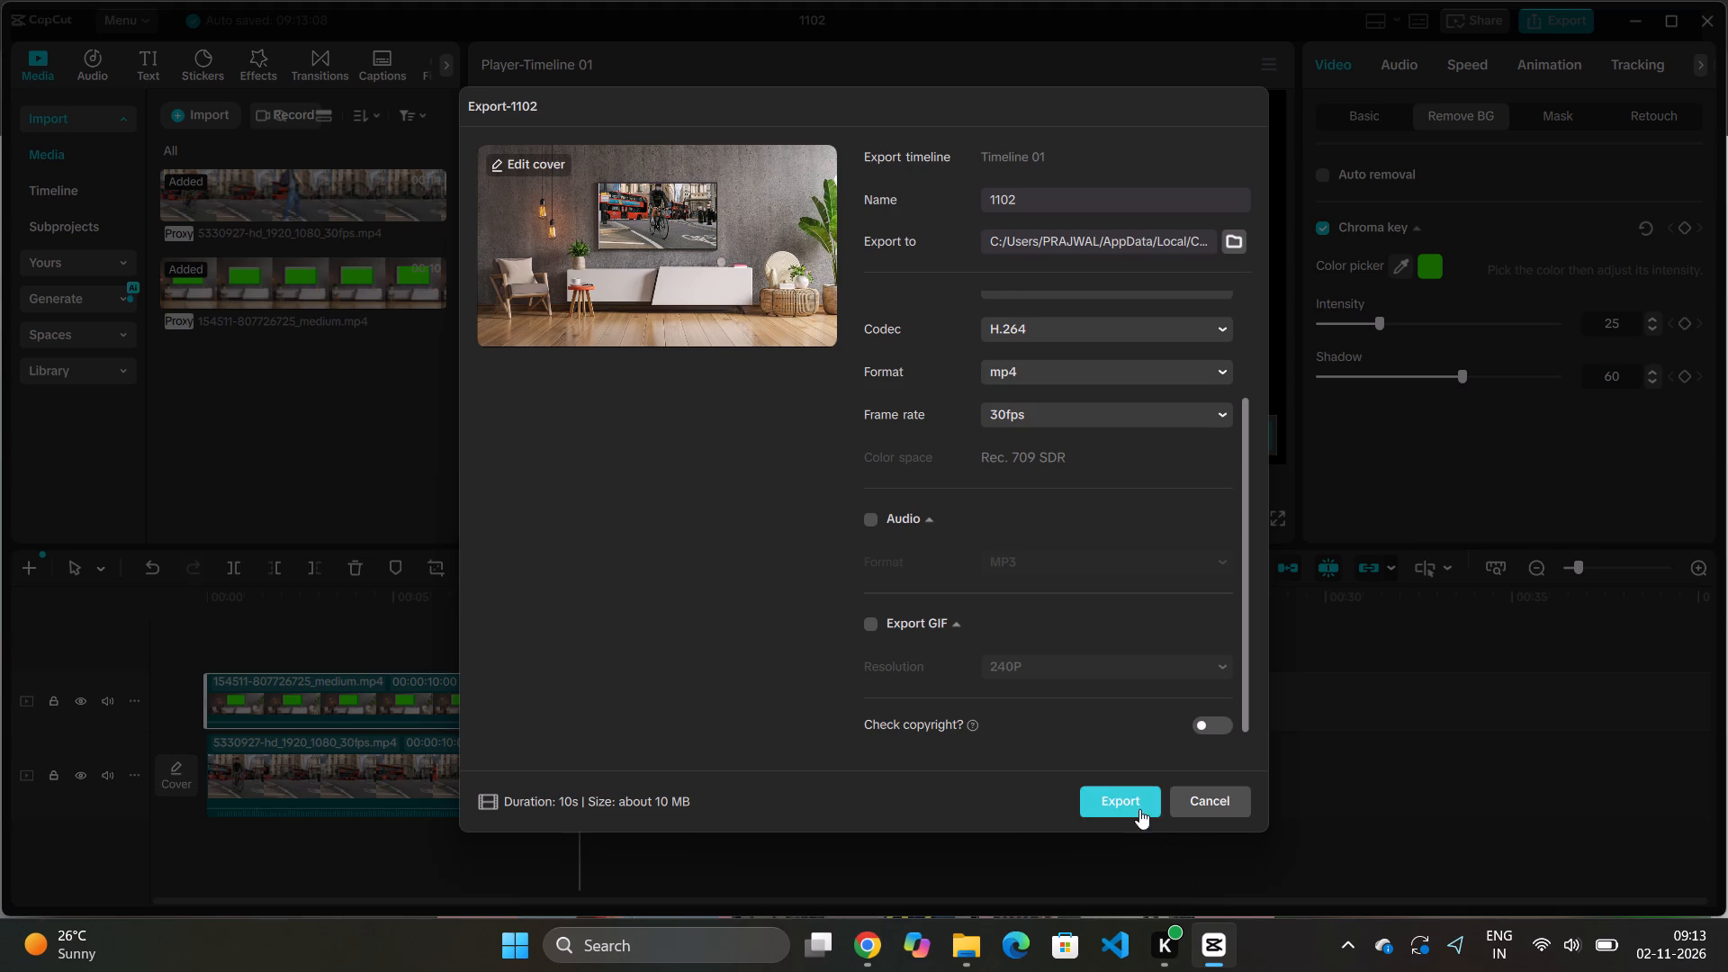
{"action": "left_click", "coordinate": [1132, 791]}
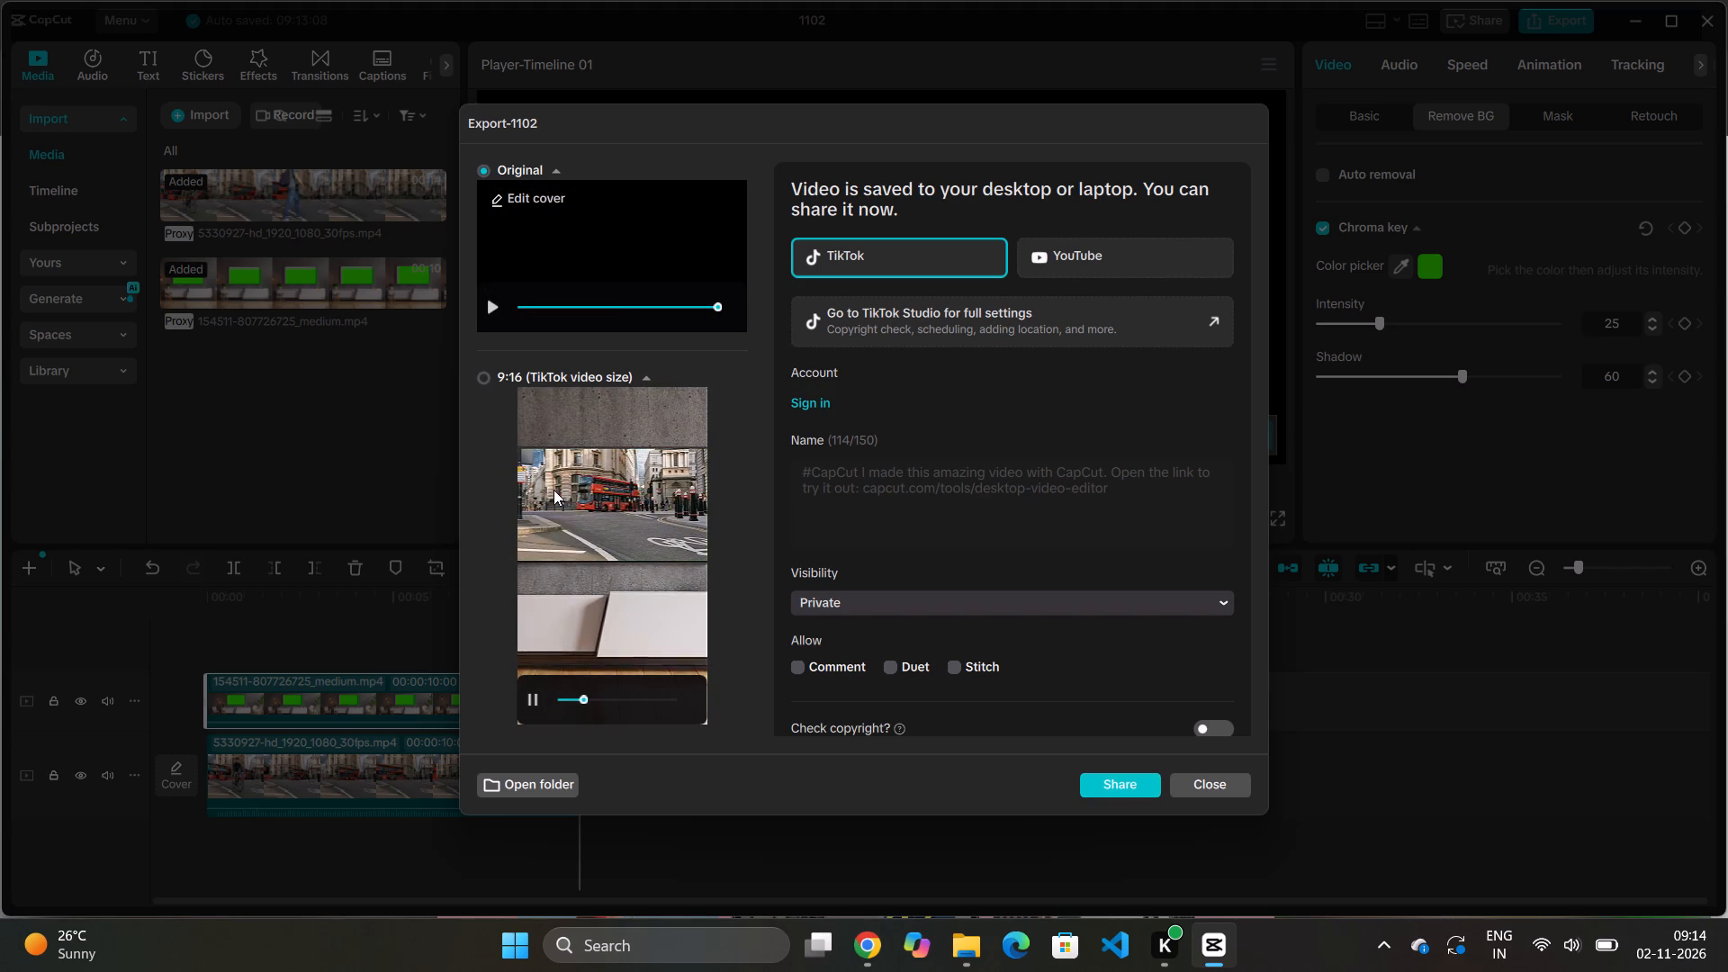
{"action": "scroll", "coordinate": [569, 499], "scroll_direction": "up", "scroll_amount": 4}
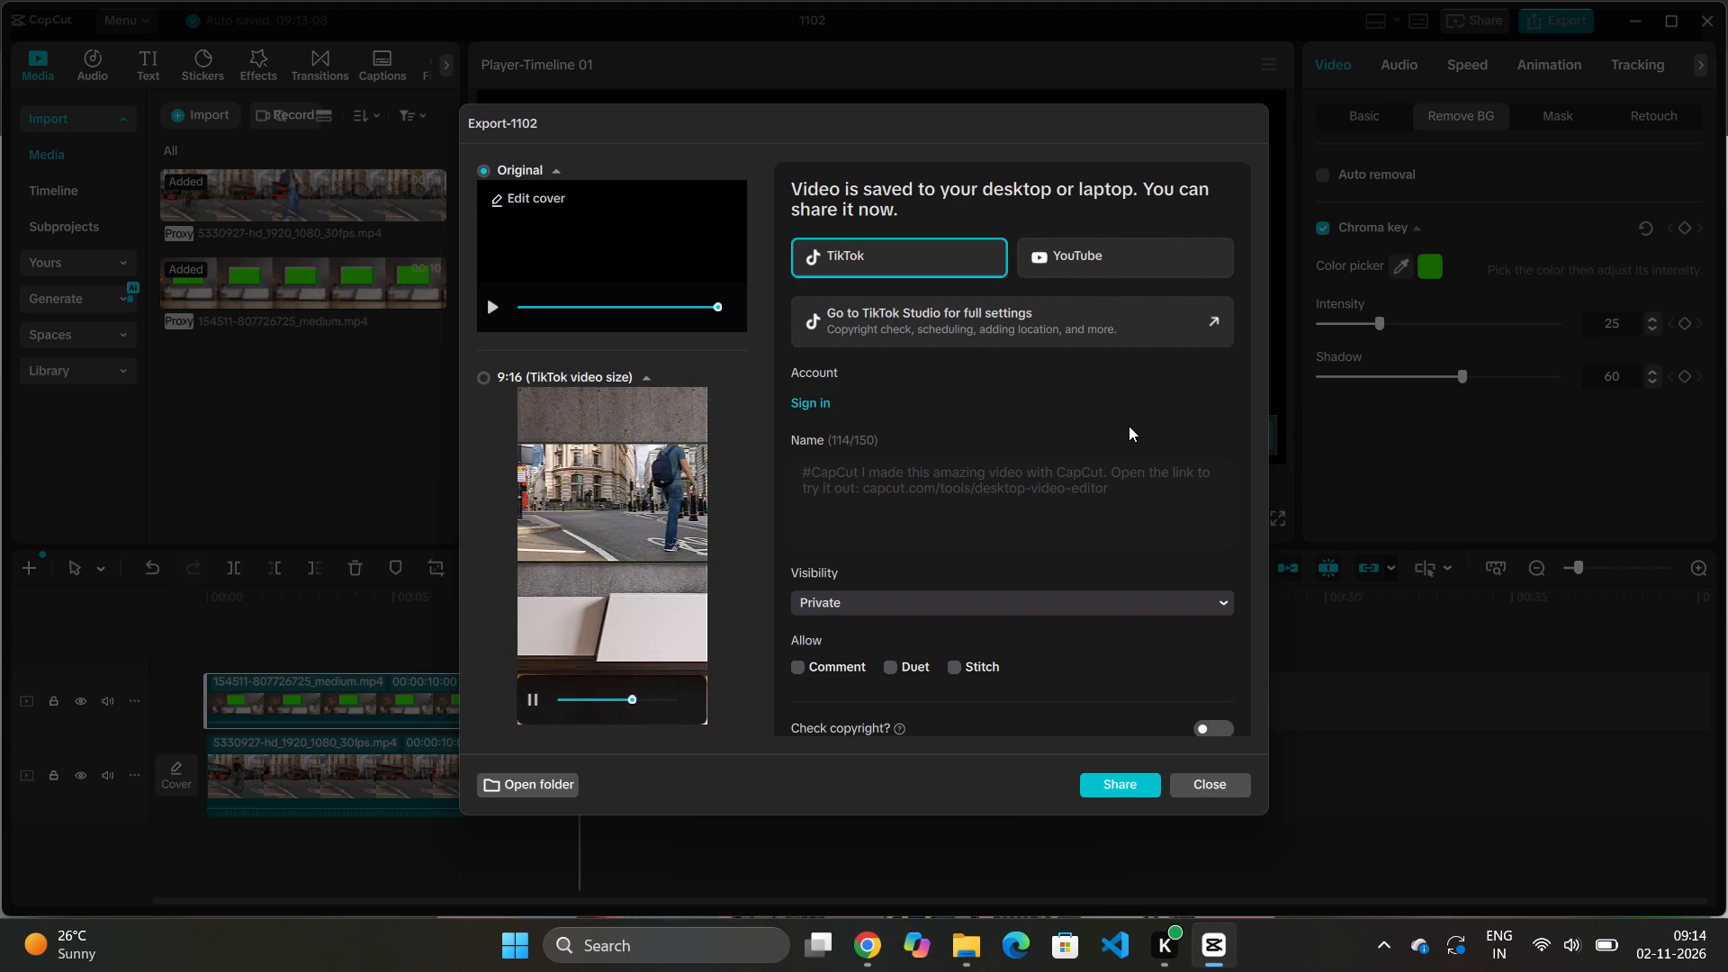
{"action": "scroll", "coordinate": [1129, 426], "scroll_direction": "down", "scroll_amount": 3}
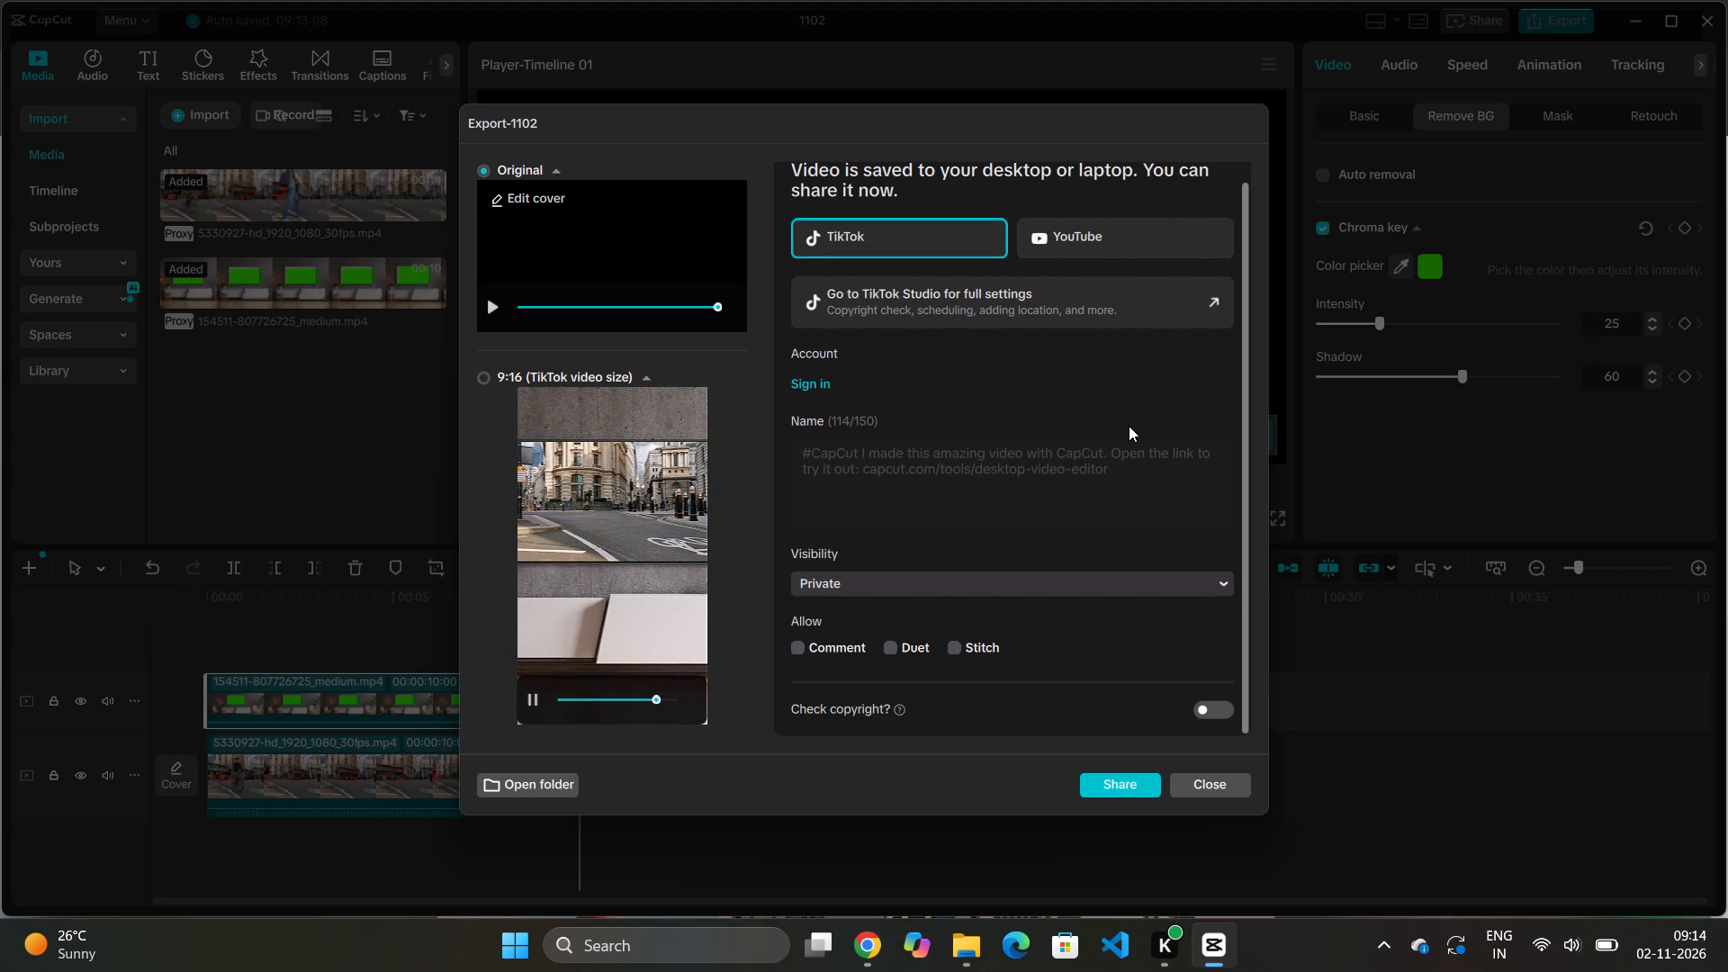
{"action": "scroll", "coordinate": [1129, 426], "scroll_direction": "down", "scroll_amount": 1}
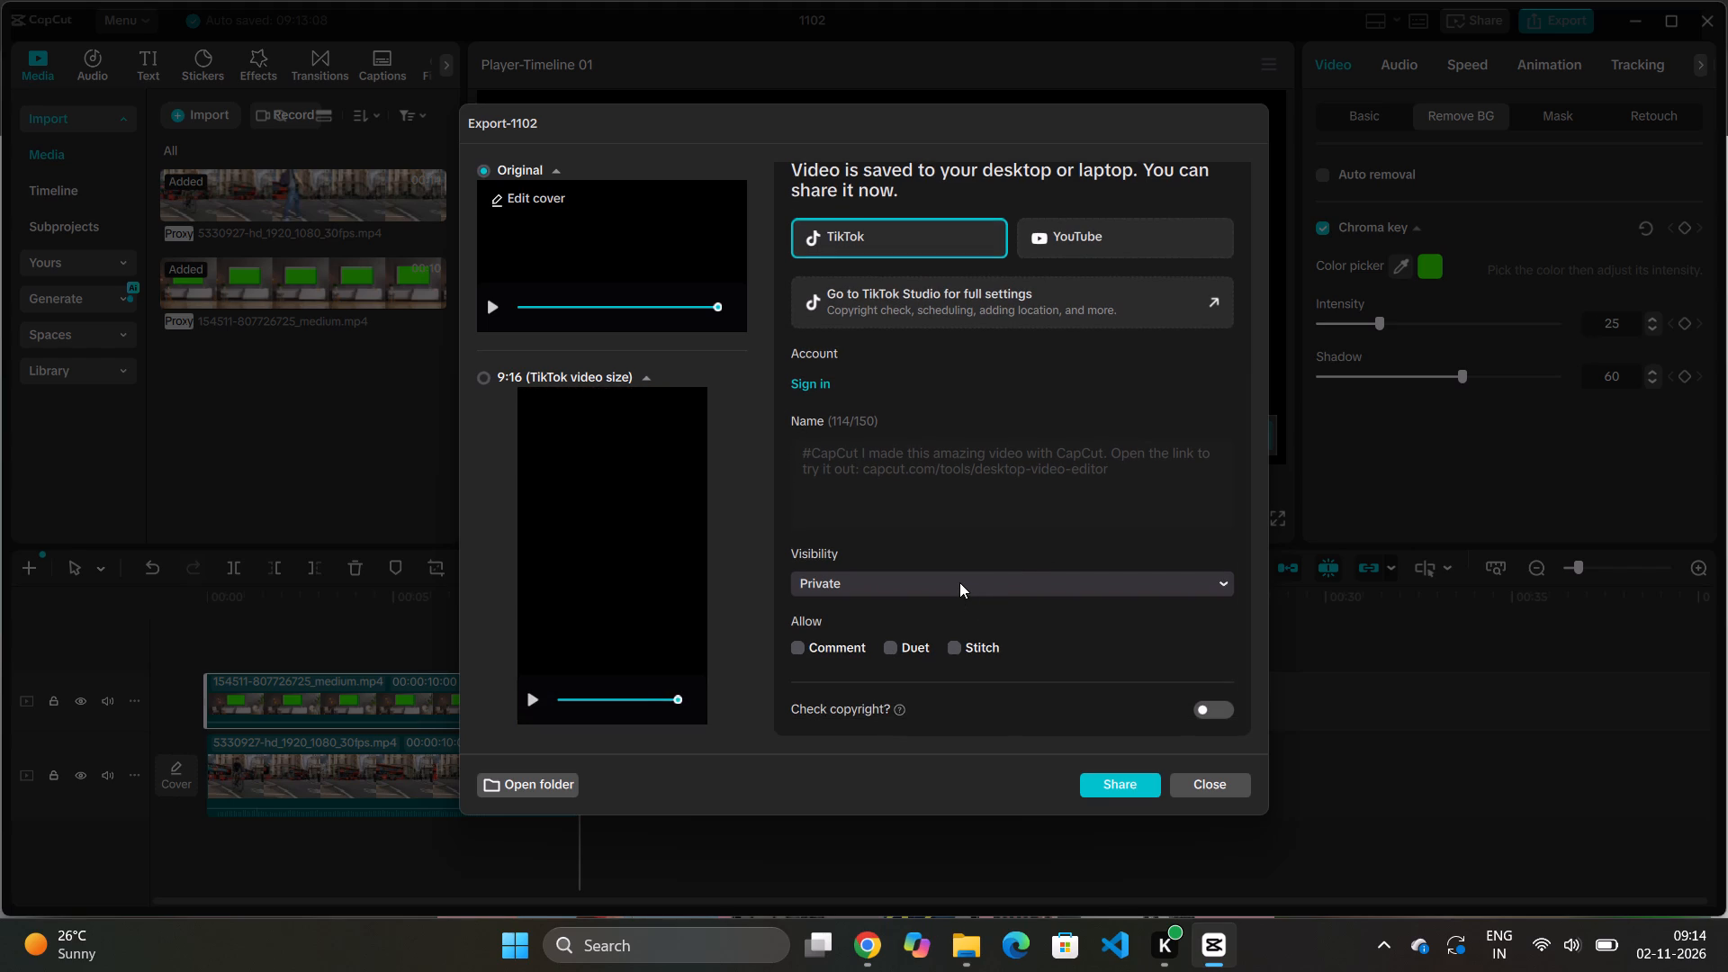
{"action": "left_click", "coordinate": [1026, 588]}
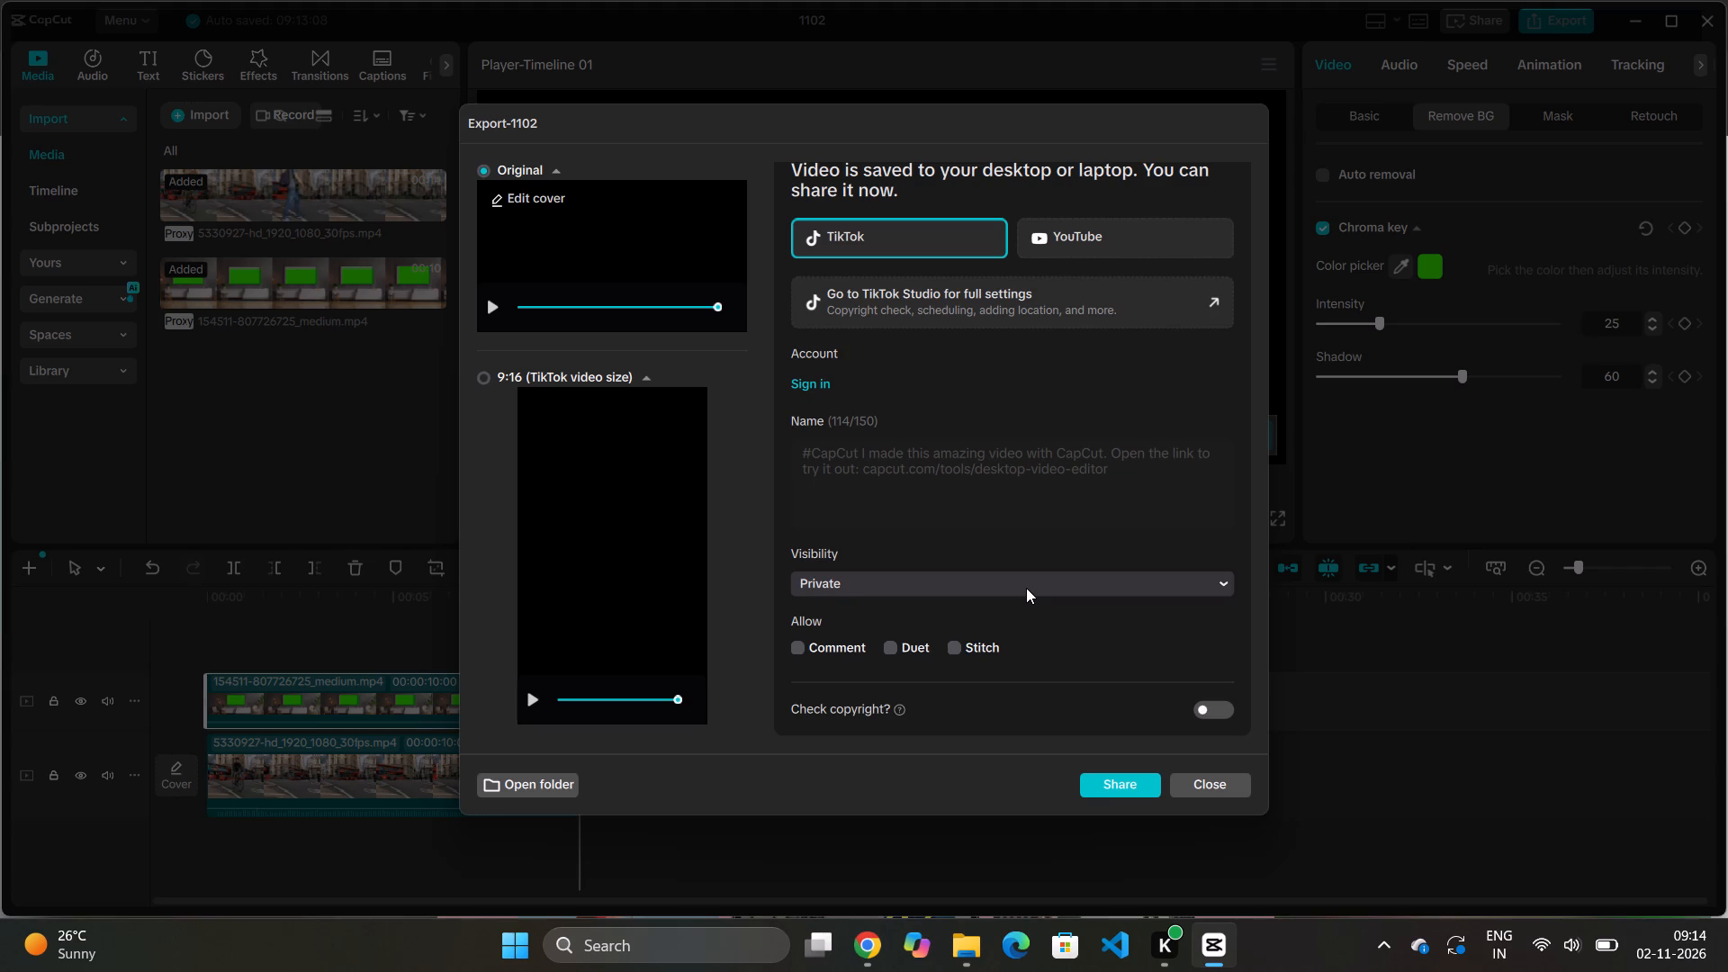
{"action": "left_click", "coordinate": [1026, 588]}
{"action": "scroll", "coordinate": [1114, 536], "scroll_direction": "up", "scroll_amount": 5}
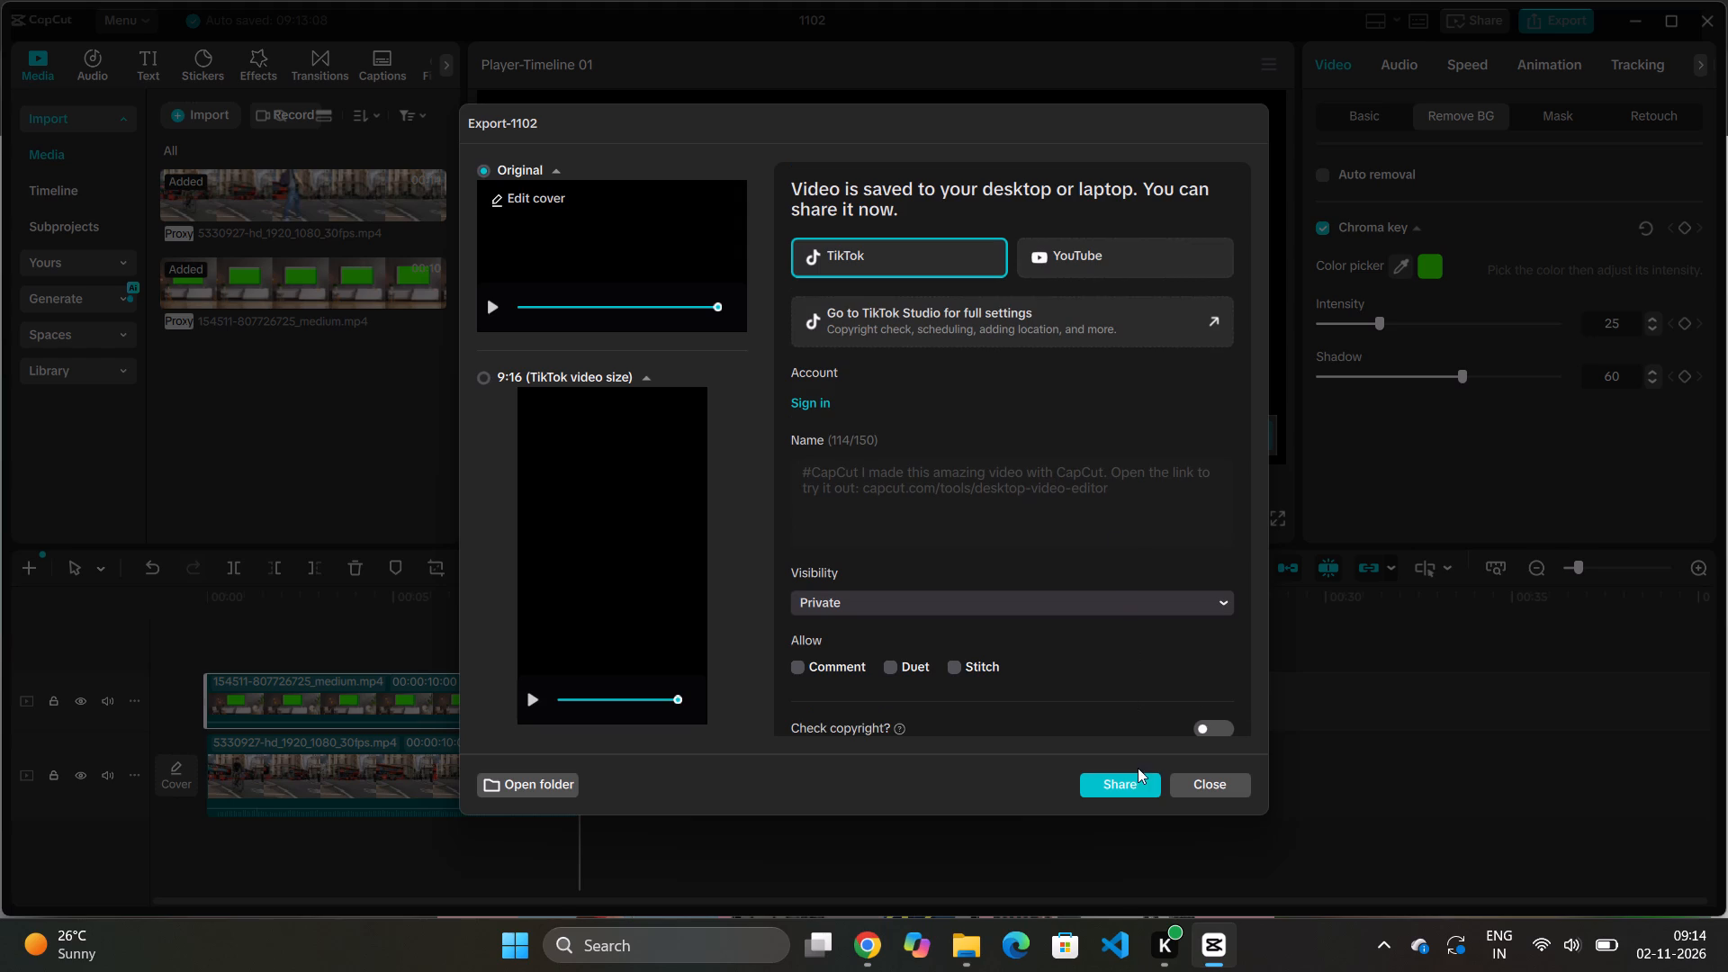
Open the exported video's folder in File Explorer, closing the duplicate Videos windows and the Downloads window.
{"action": "left_click", "coordinate": [524, 793]}
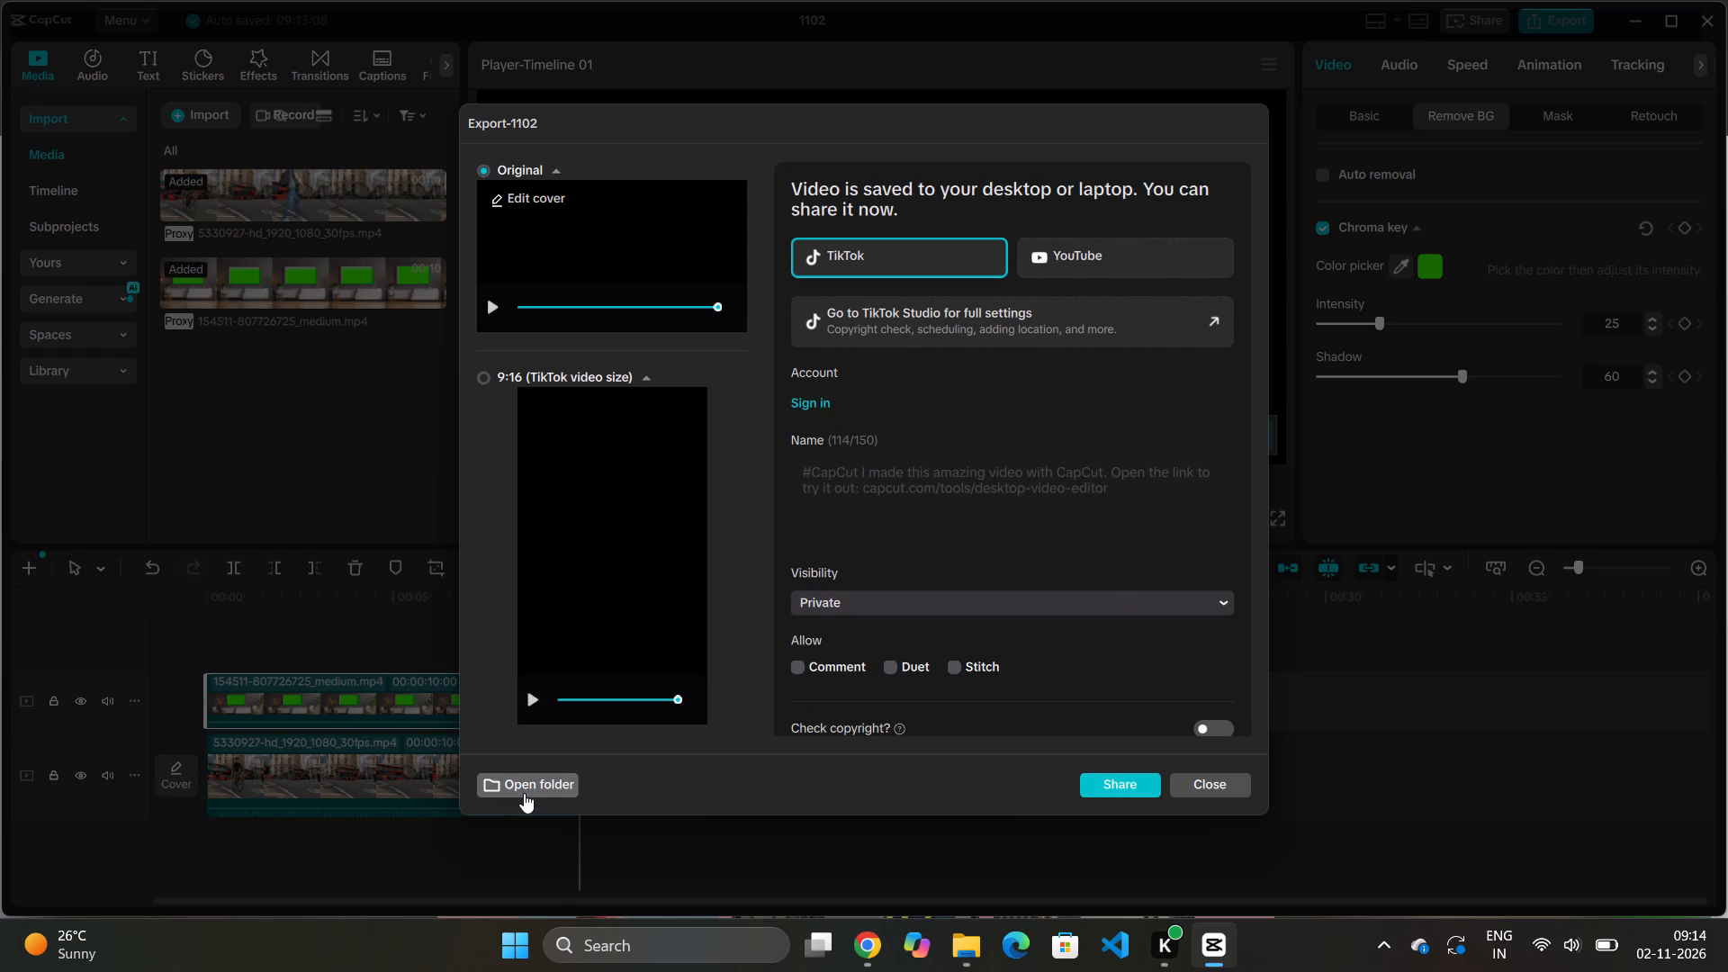
{"action": "double_click", "coordinate": [522, 783]}
{"action": "left_click", "coordinate": [521, 782]}
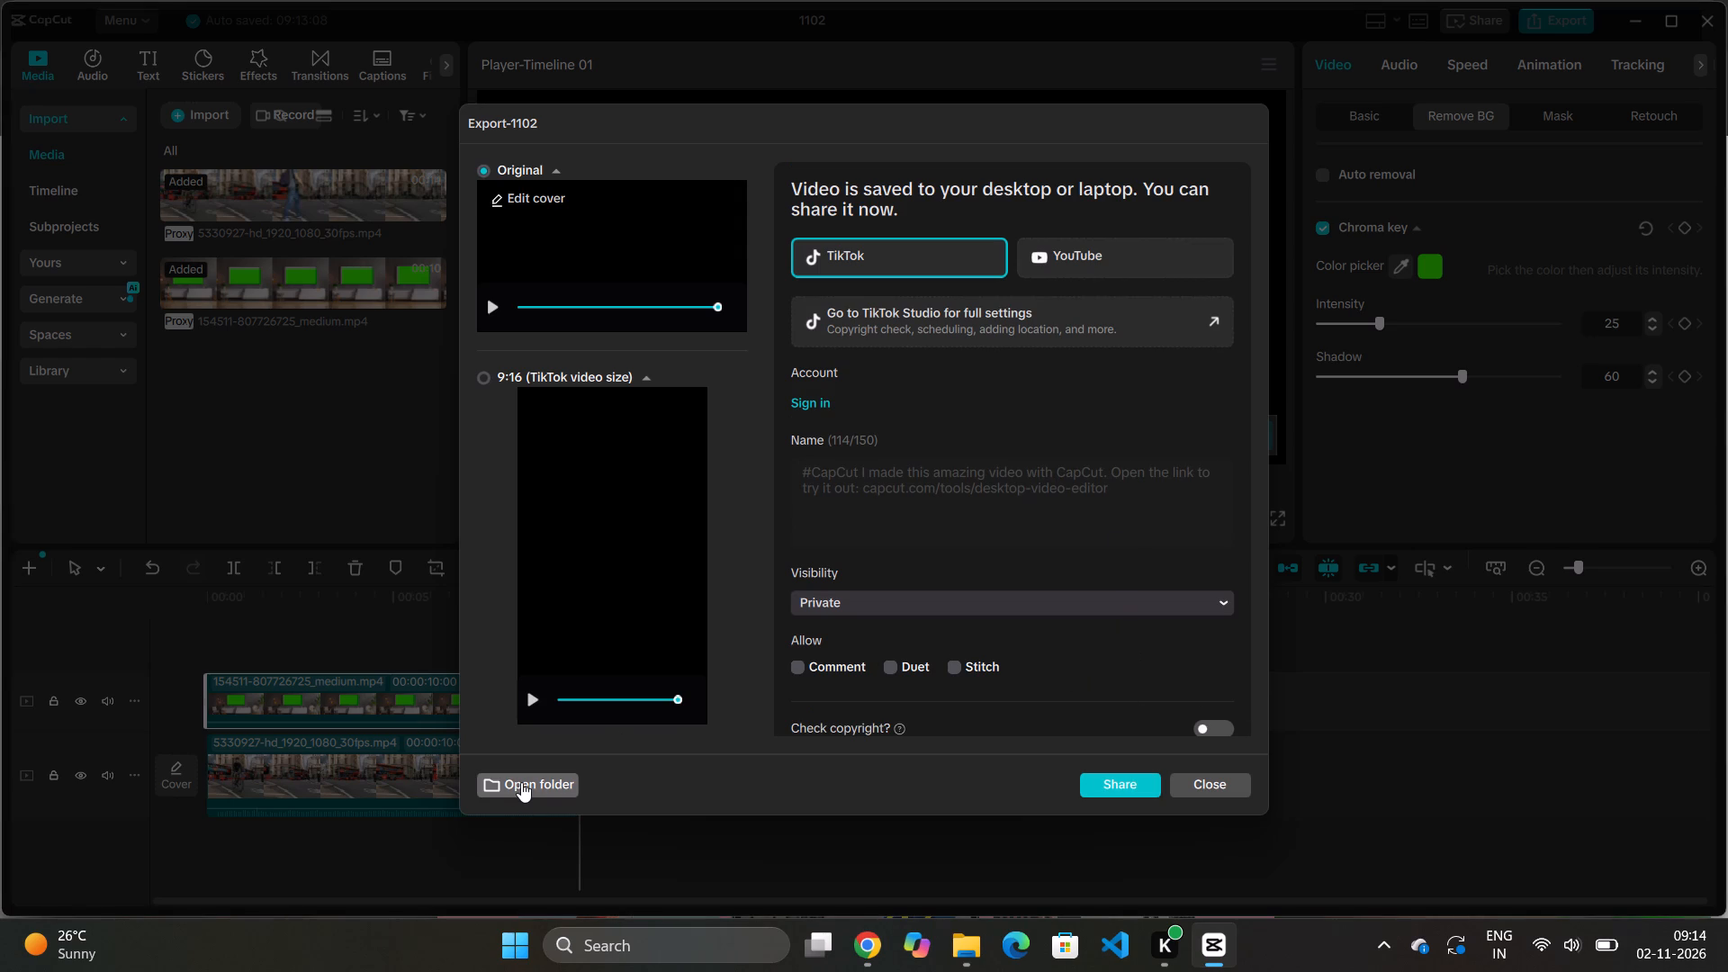
{"action": "left_click", "coordinate": [521, 782]}
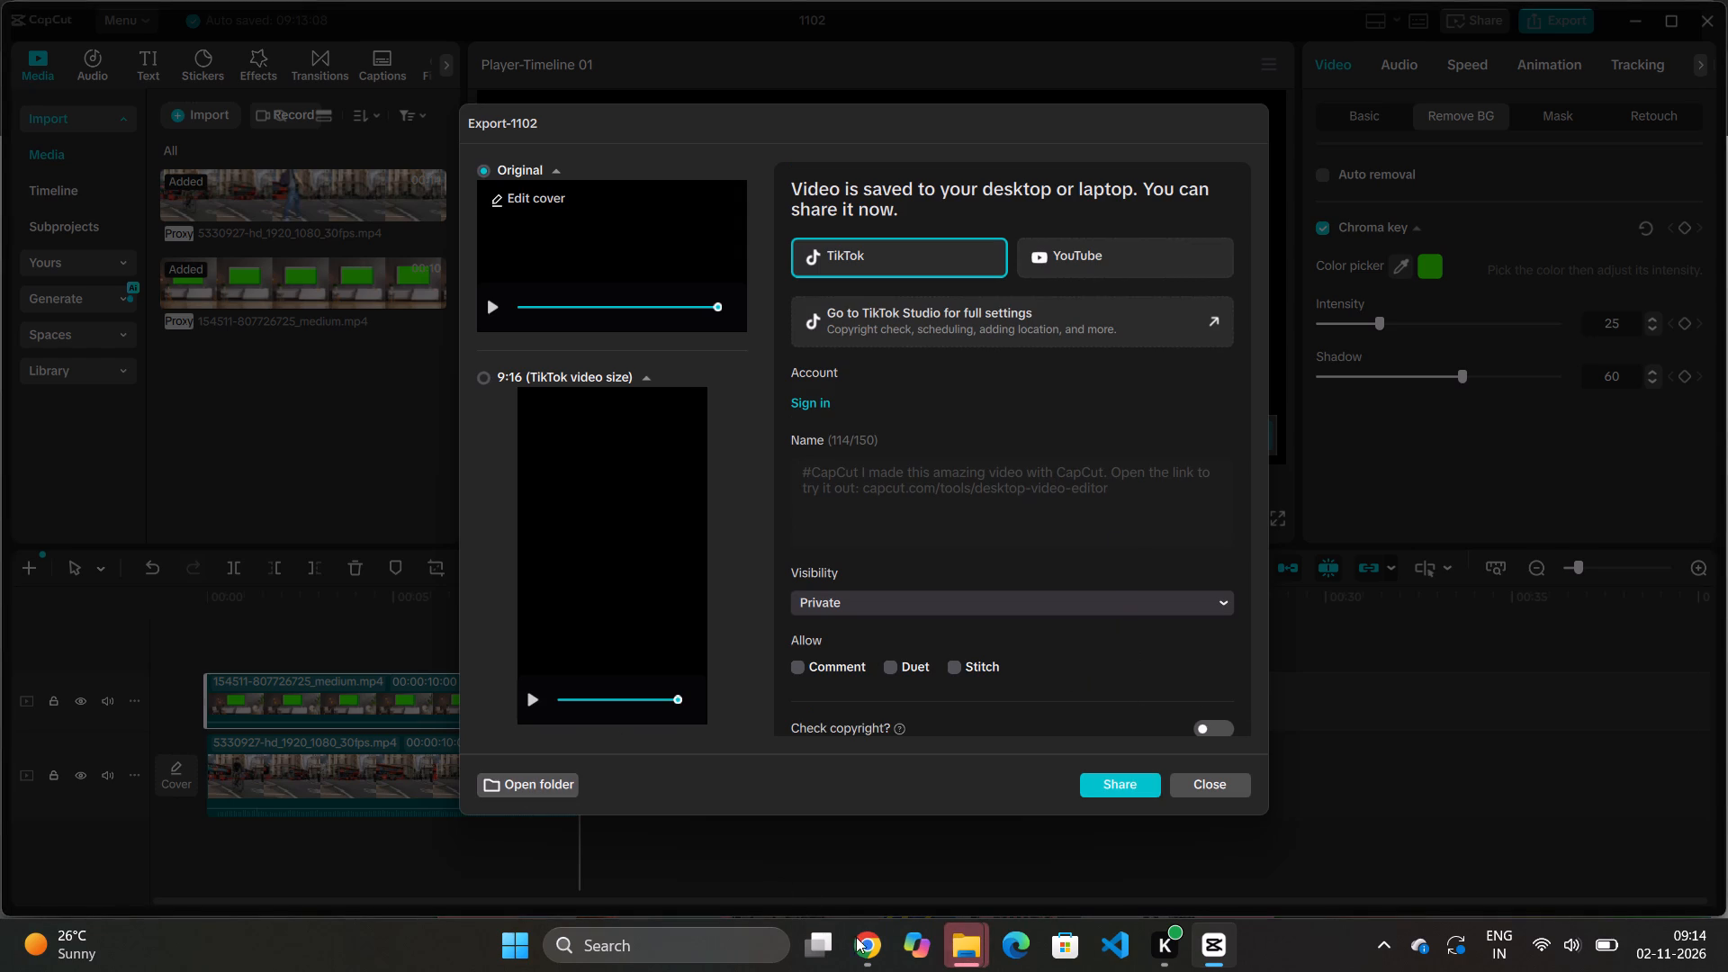
{"action": "left_click", "coordinate": [950, 956]}
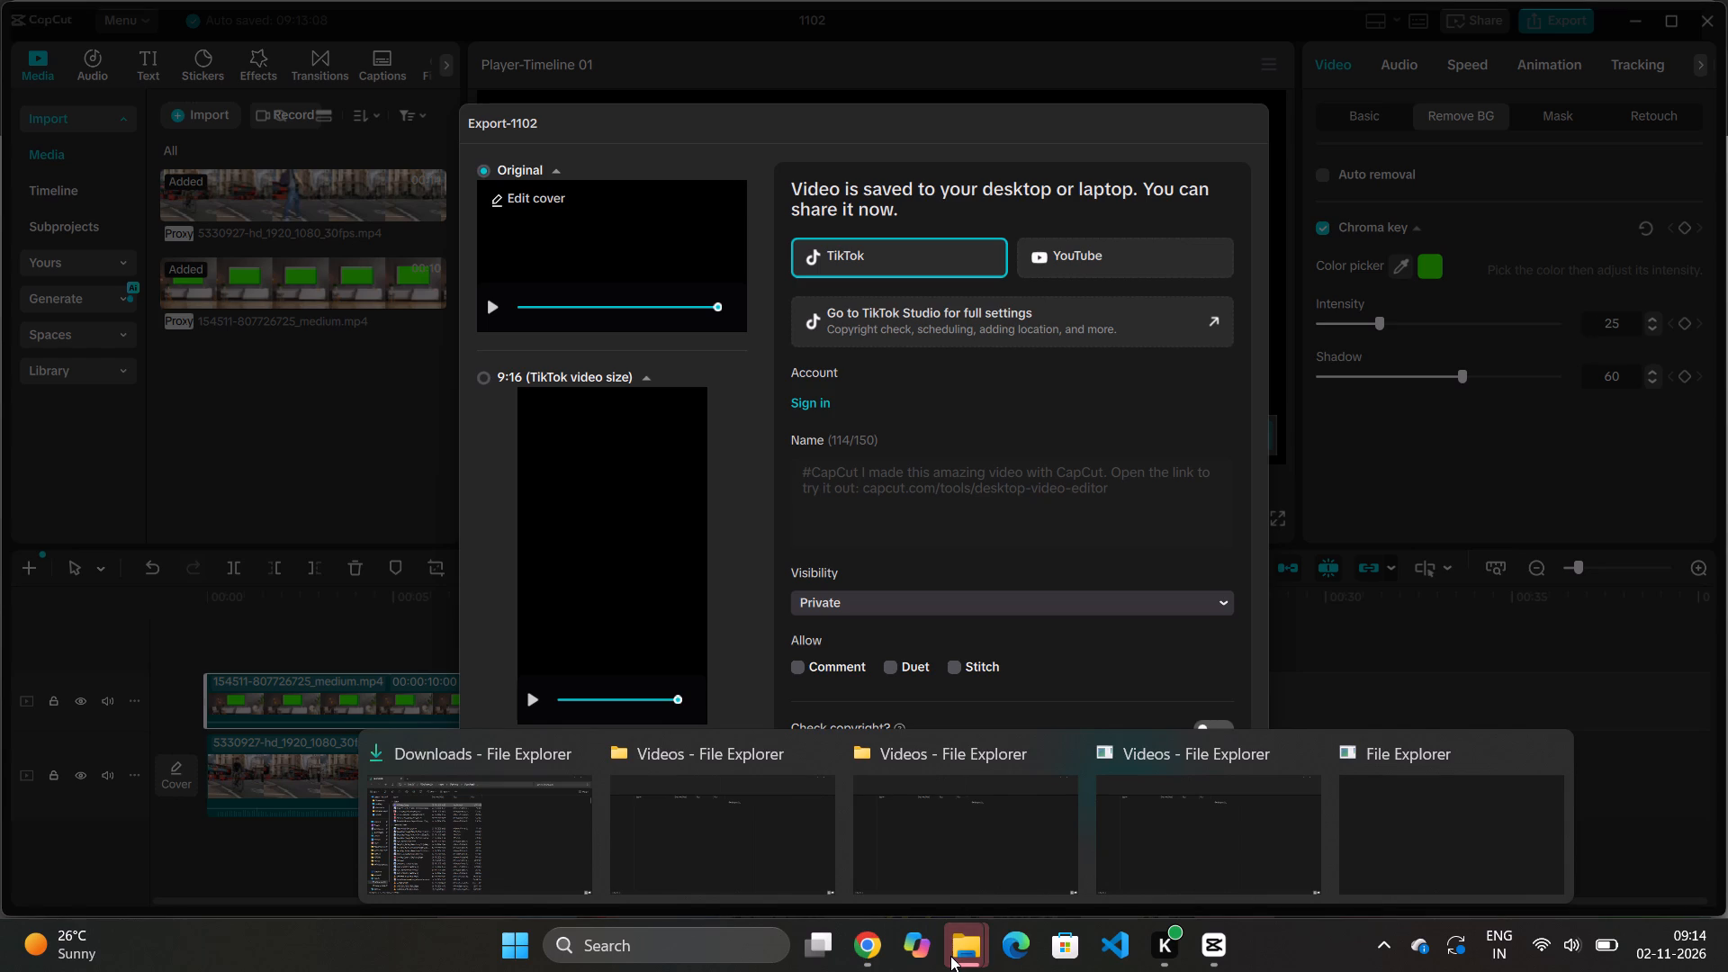
{"action": "left_click", "coordinate": [1059, 754]}
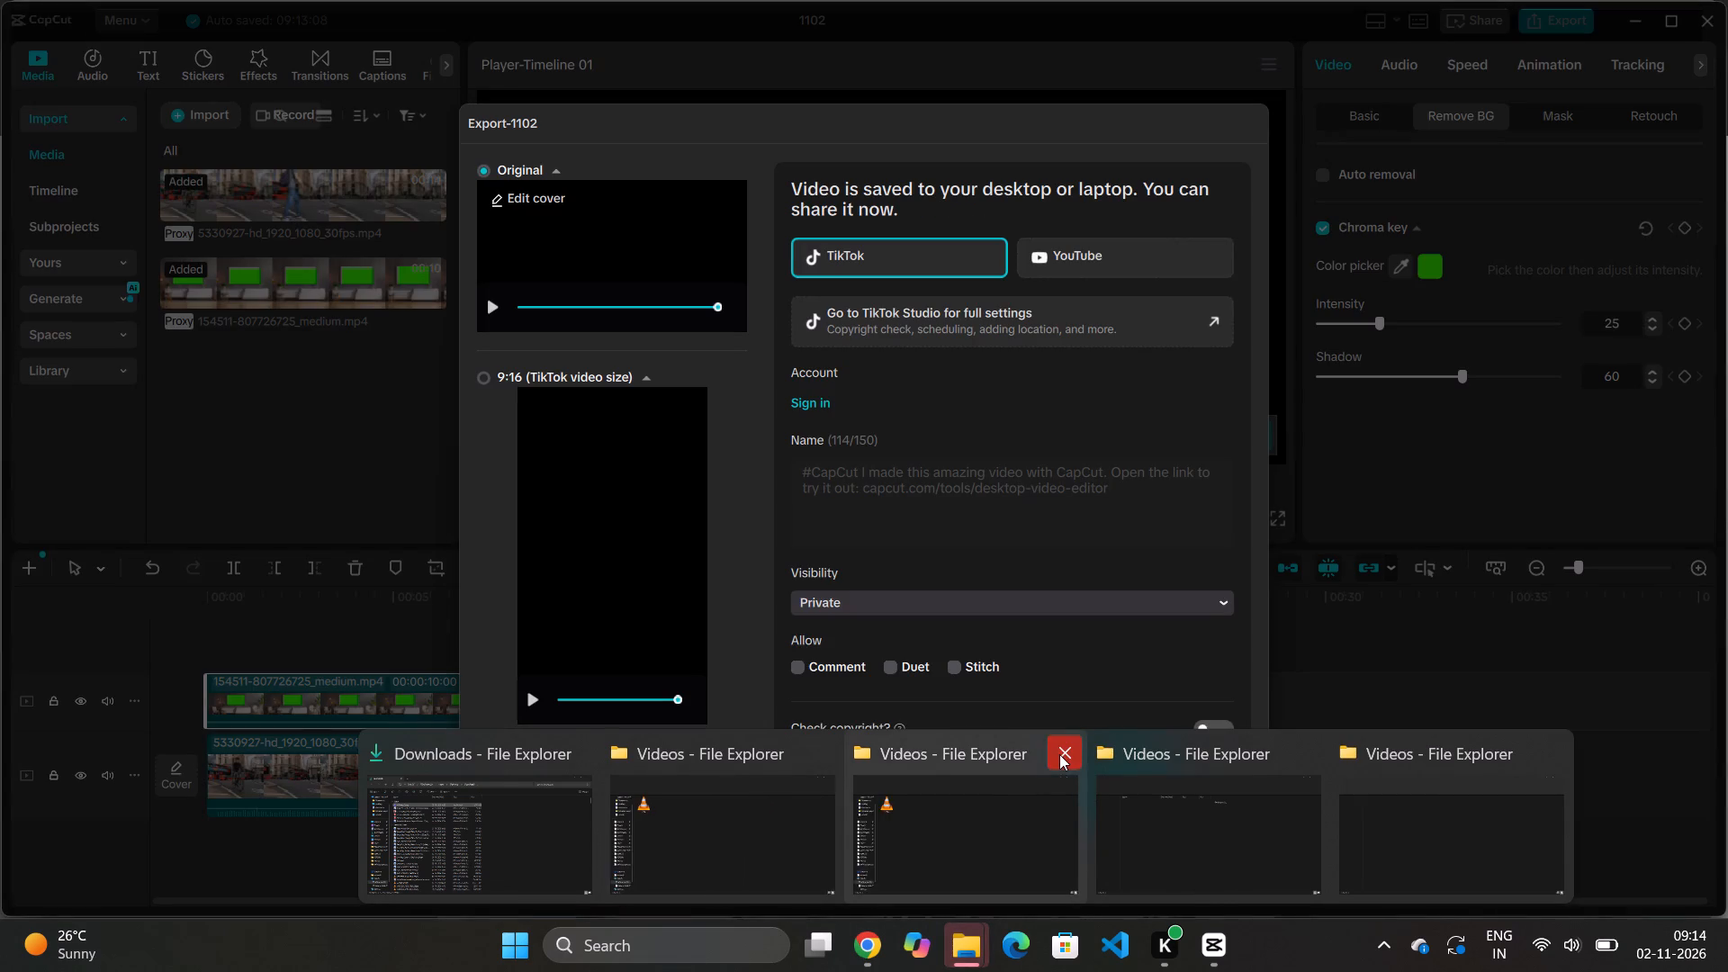
{"action": "left_click", "coordinate": [936, 747]}
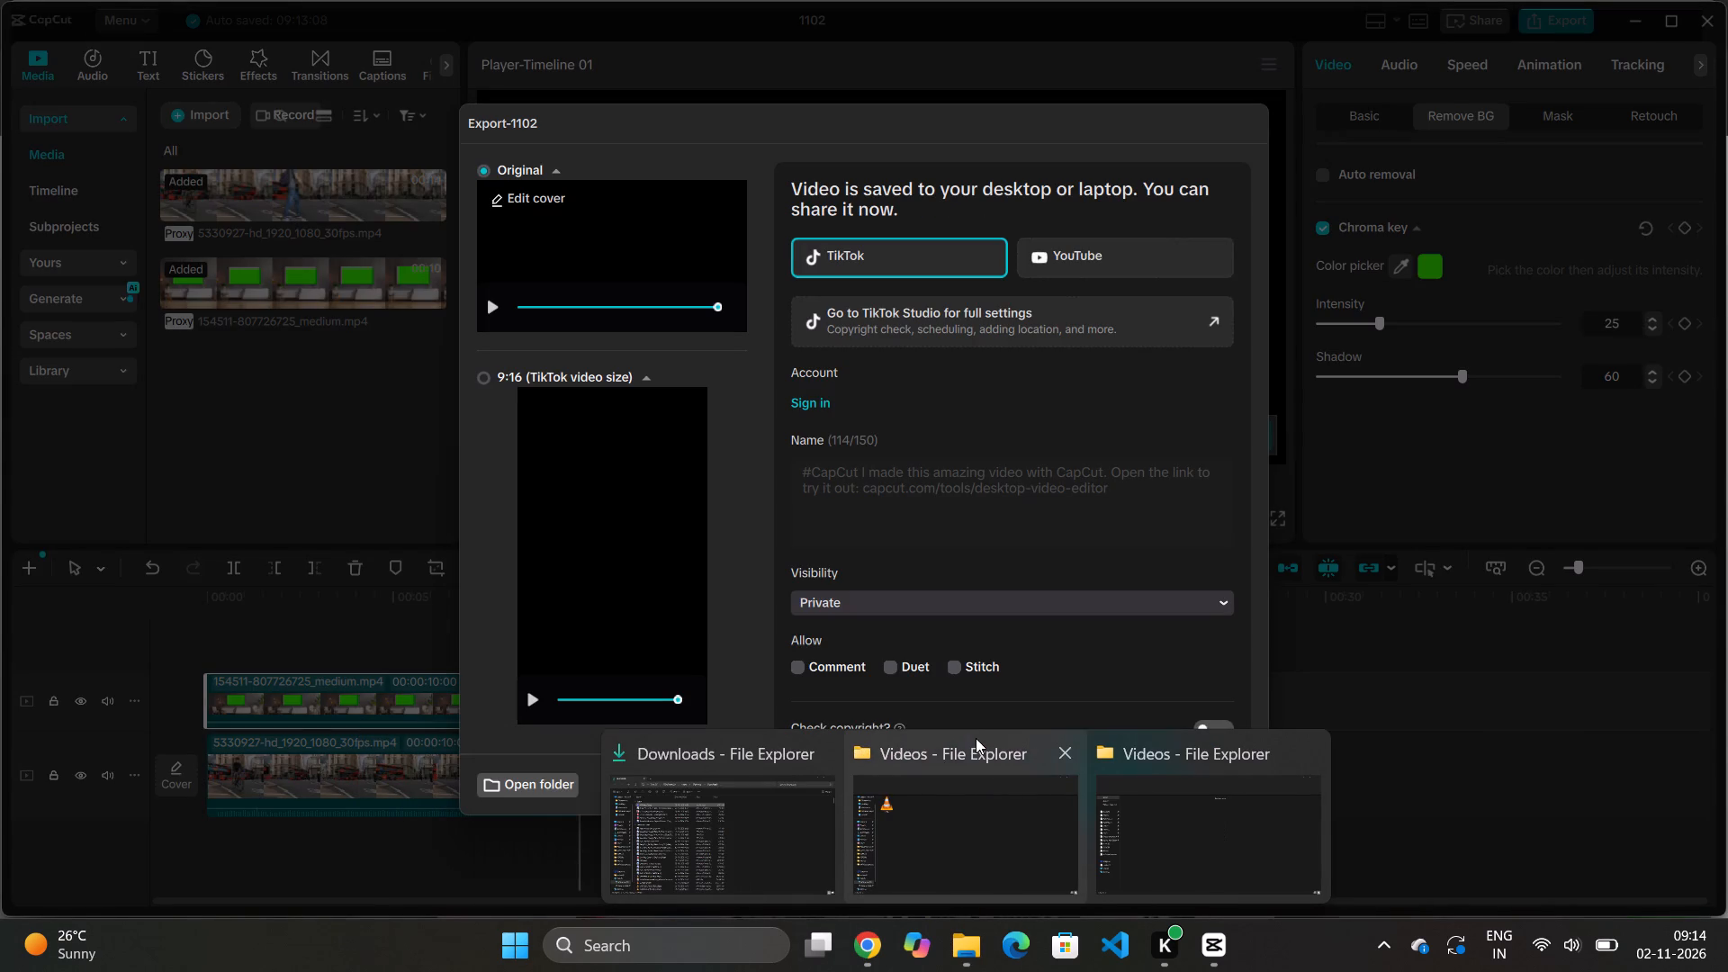
{"action": "left_click", "coordinate": [1056, 744]}
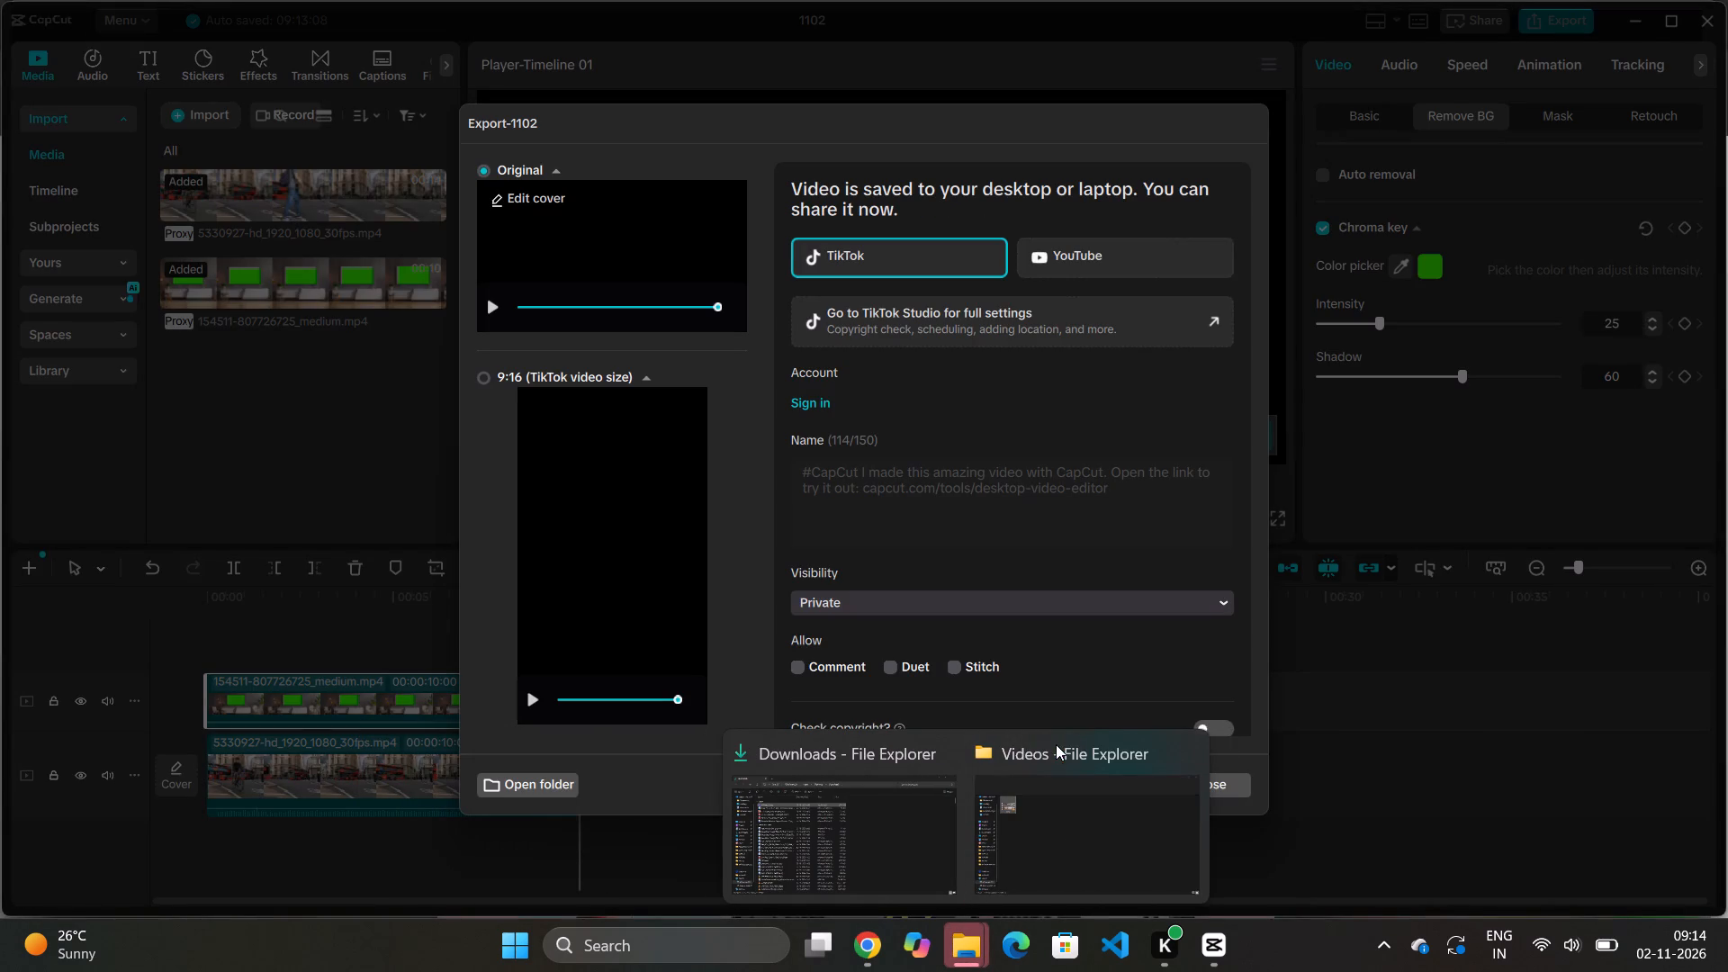
{"action": "left_click", "coordinate": [949, 751]}
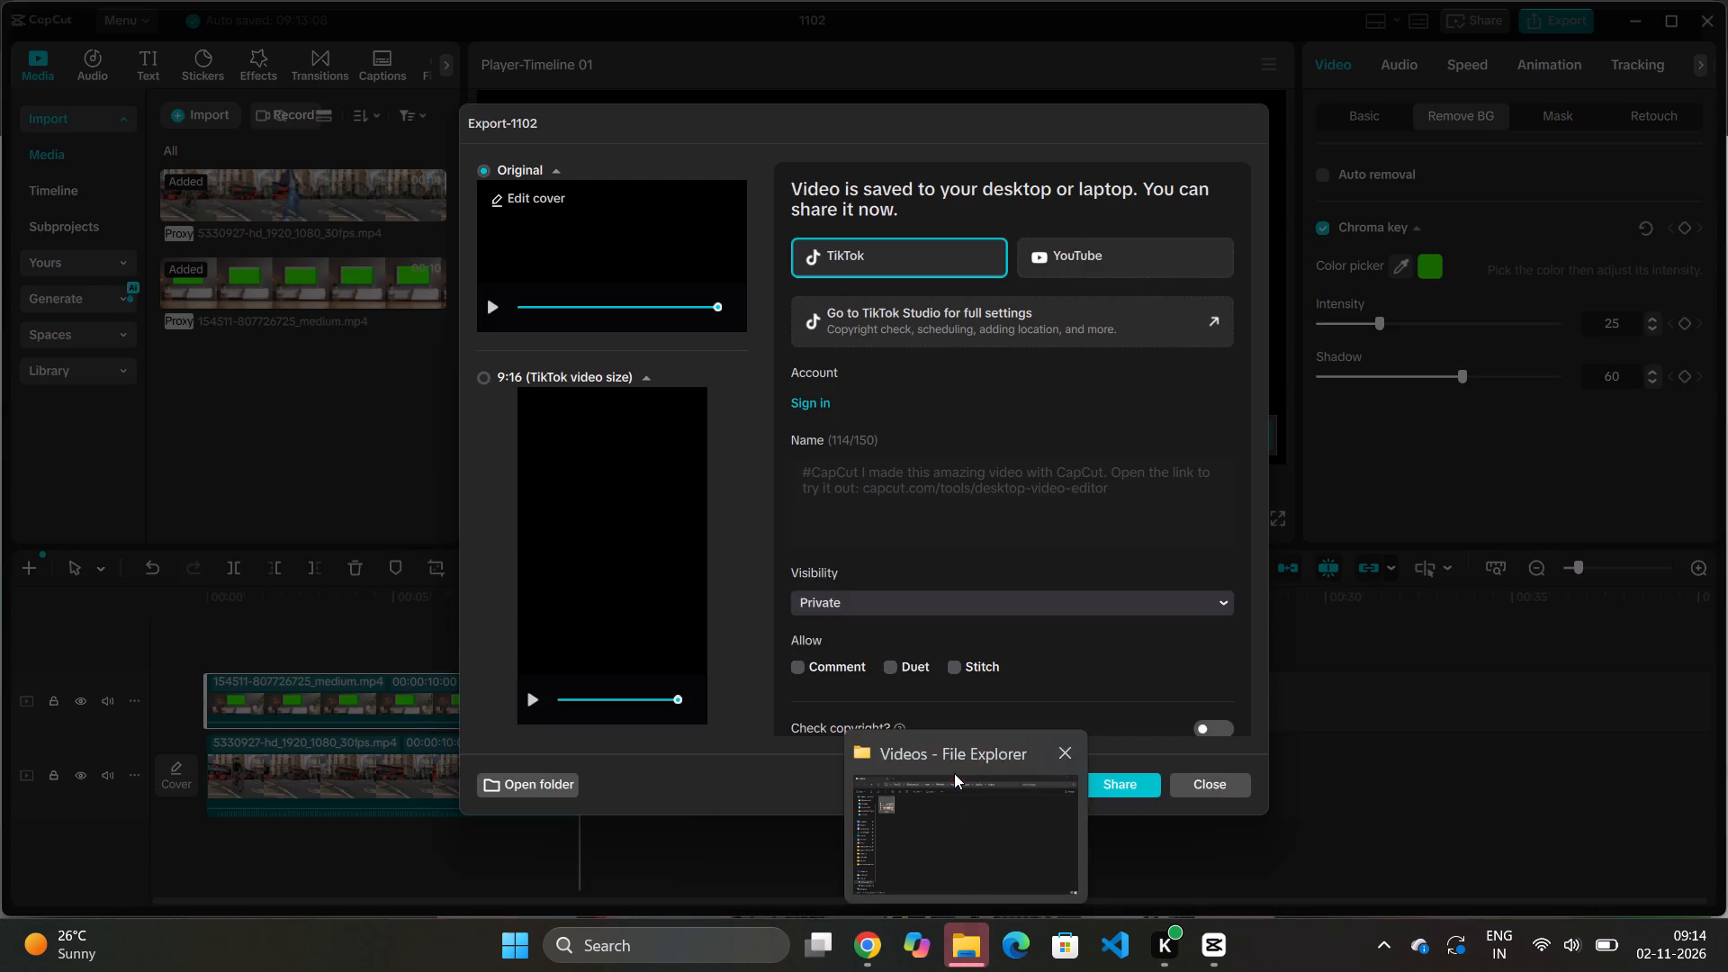
{"action": "left_click", "coordinate": [953, 794]}
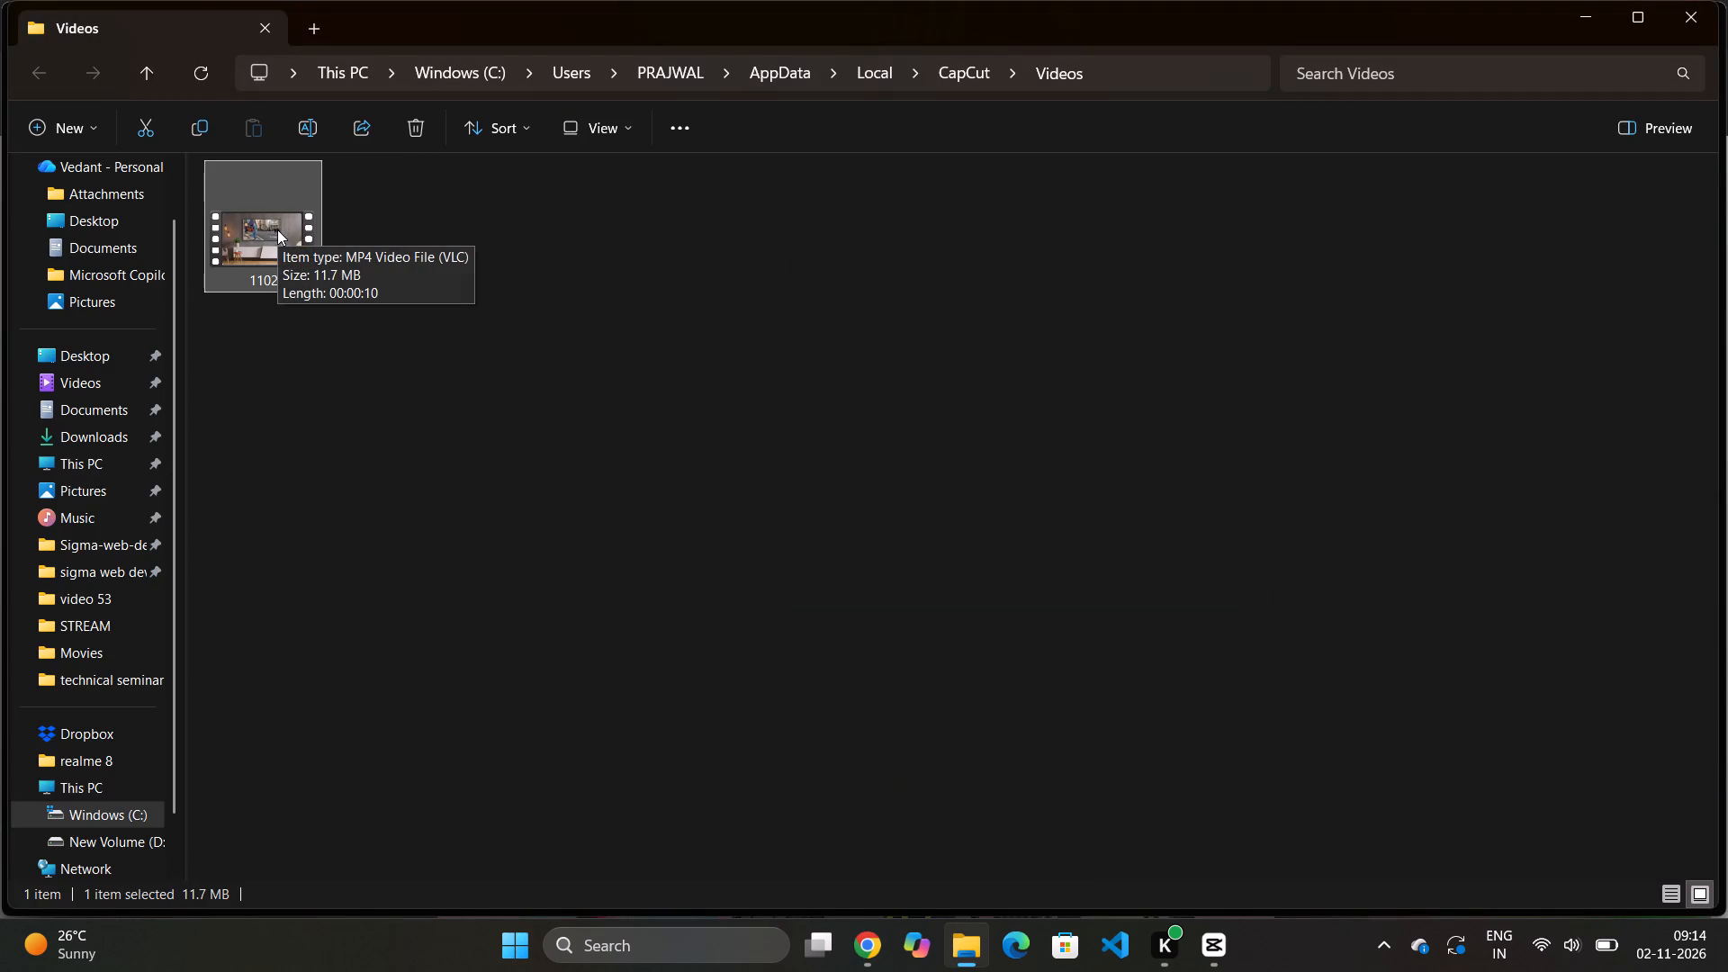
Play the exported 1102 video in VLC media player to review the result, and close the player.
{"action": "double_click", "coordinate": [277, 229]}
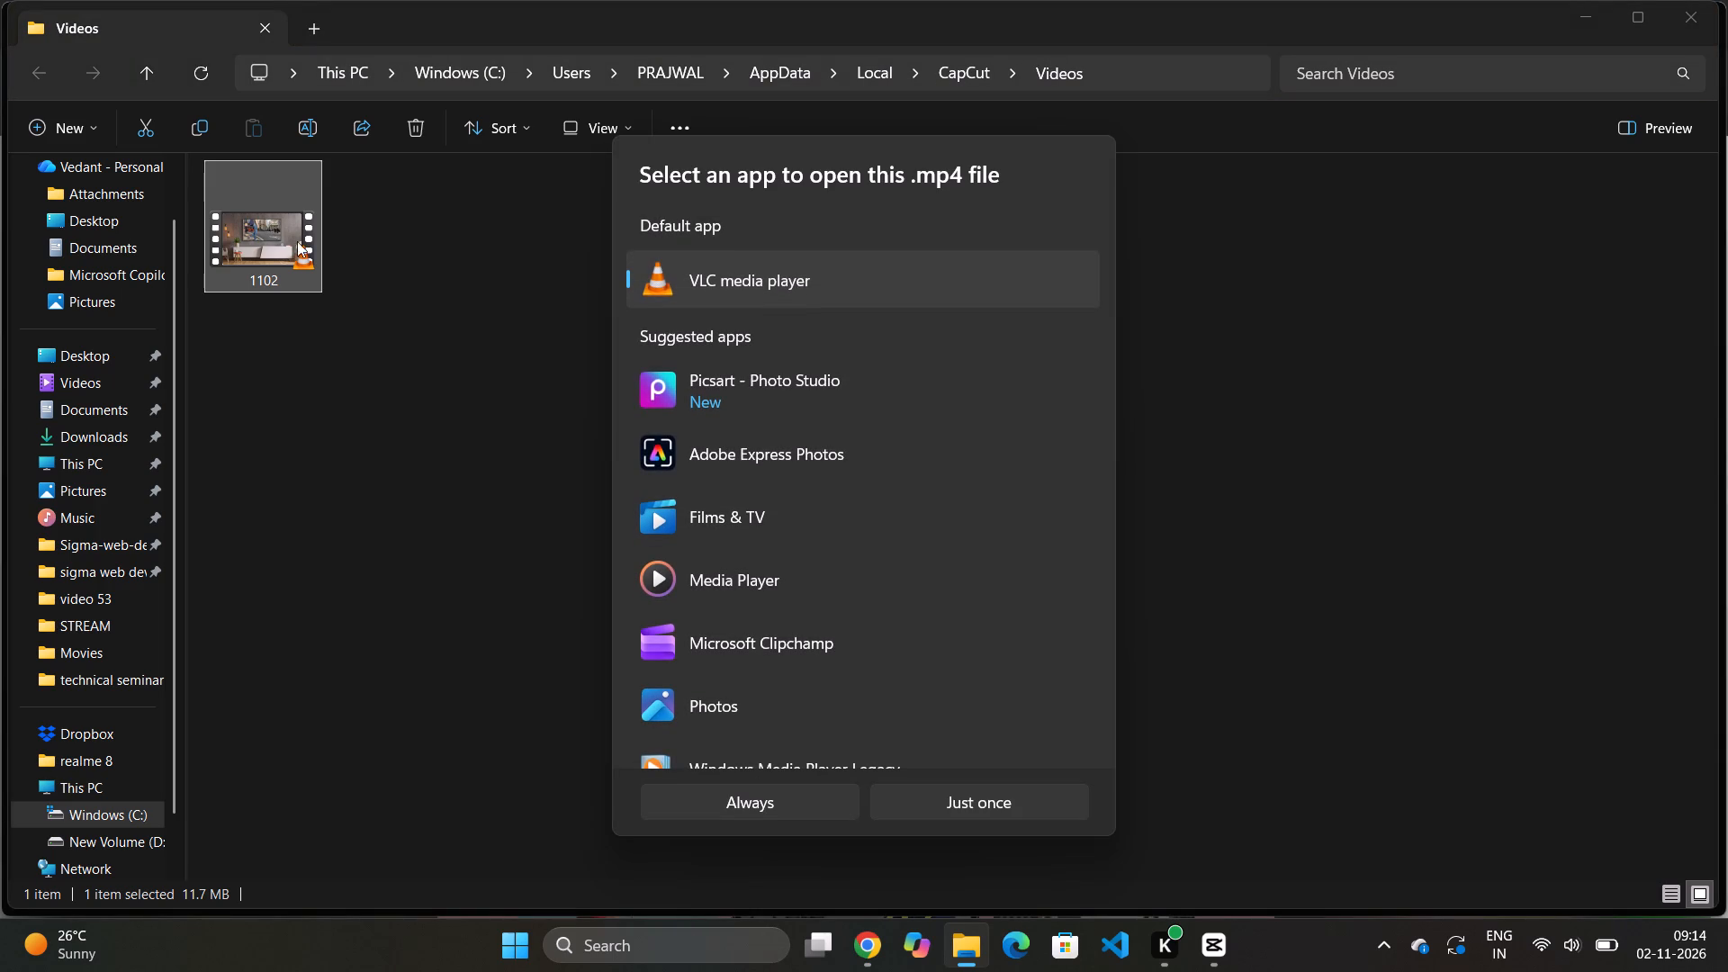
{"action": "double_click", "coordinate": [912, 279]}
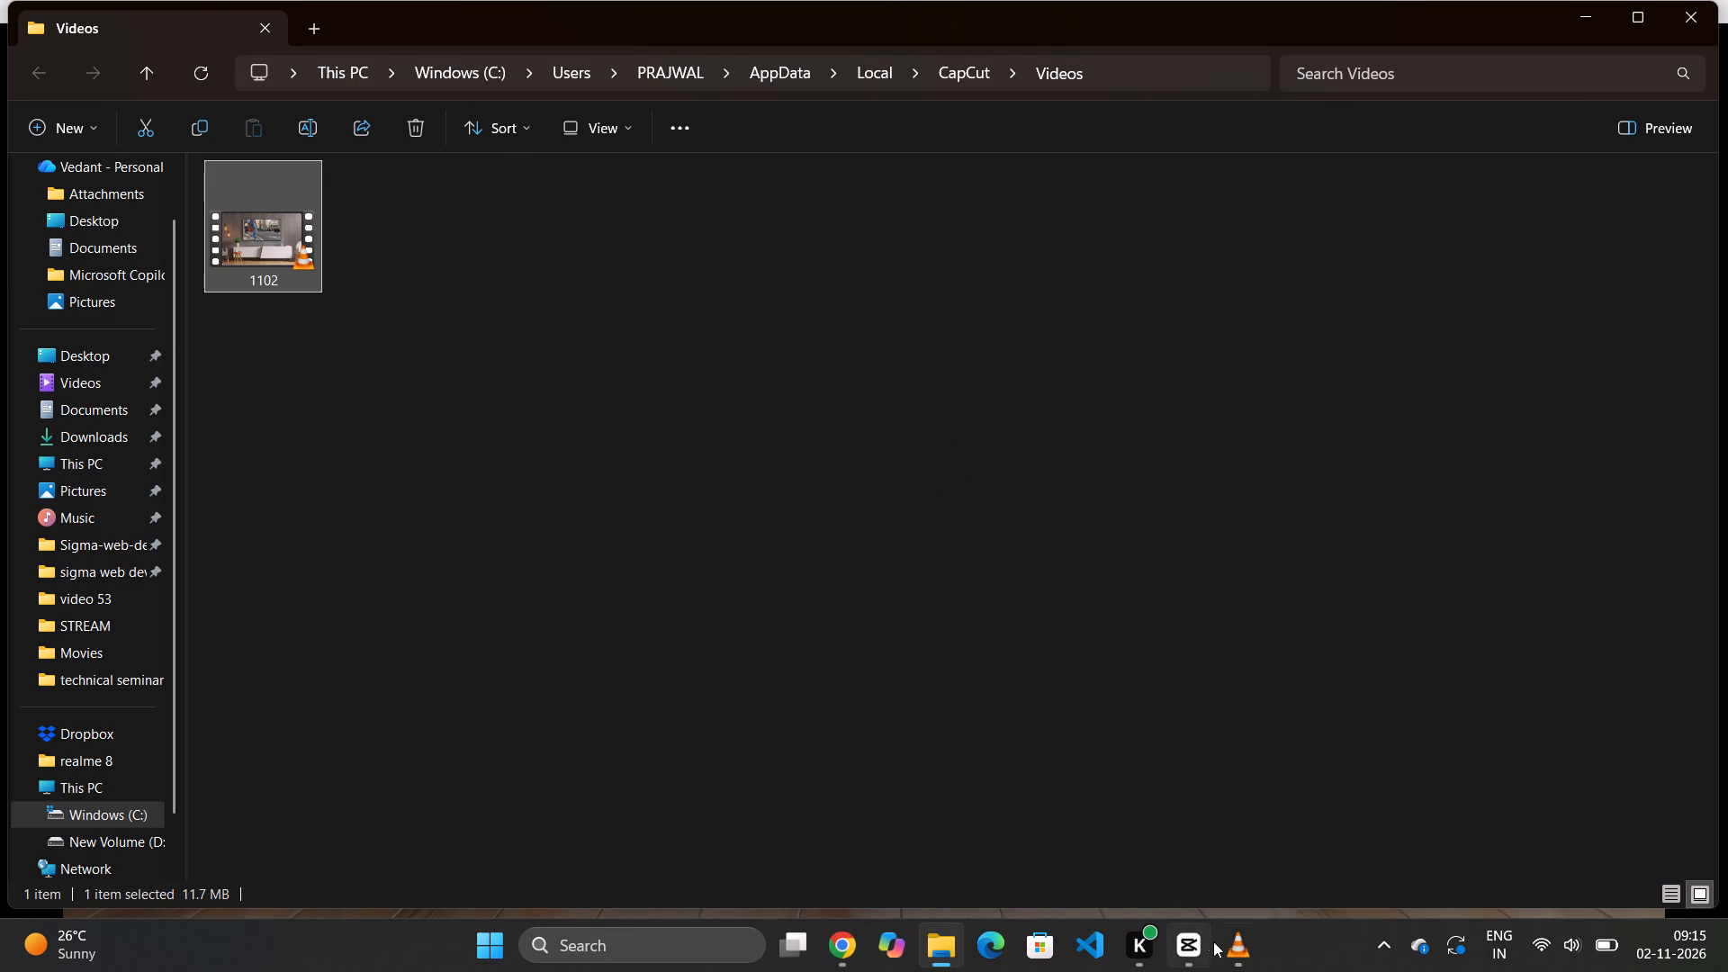
{"action": "left_click", "coordinate": [1236, 948]}
{"action": "left_click", "coordinate": [1128, 782]}
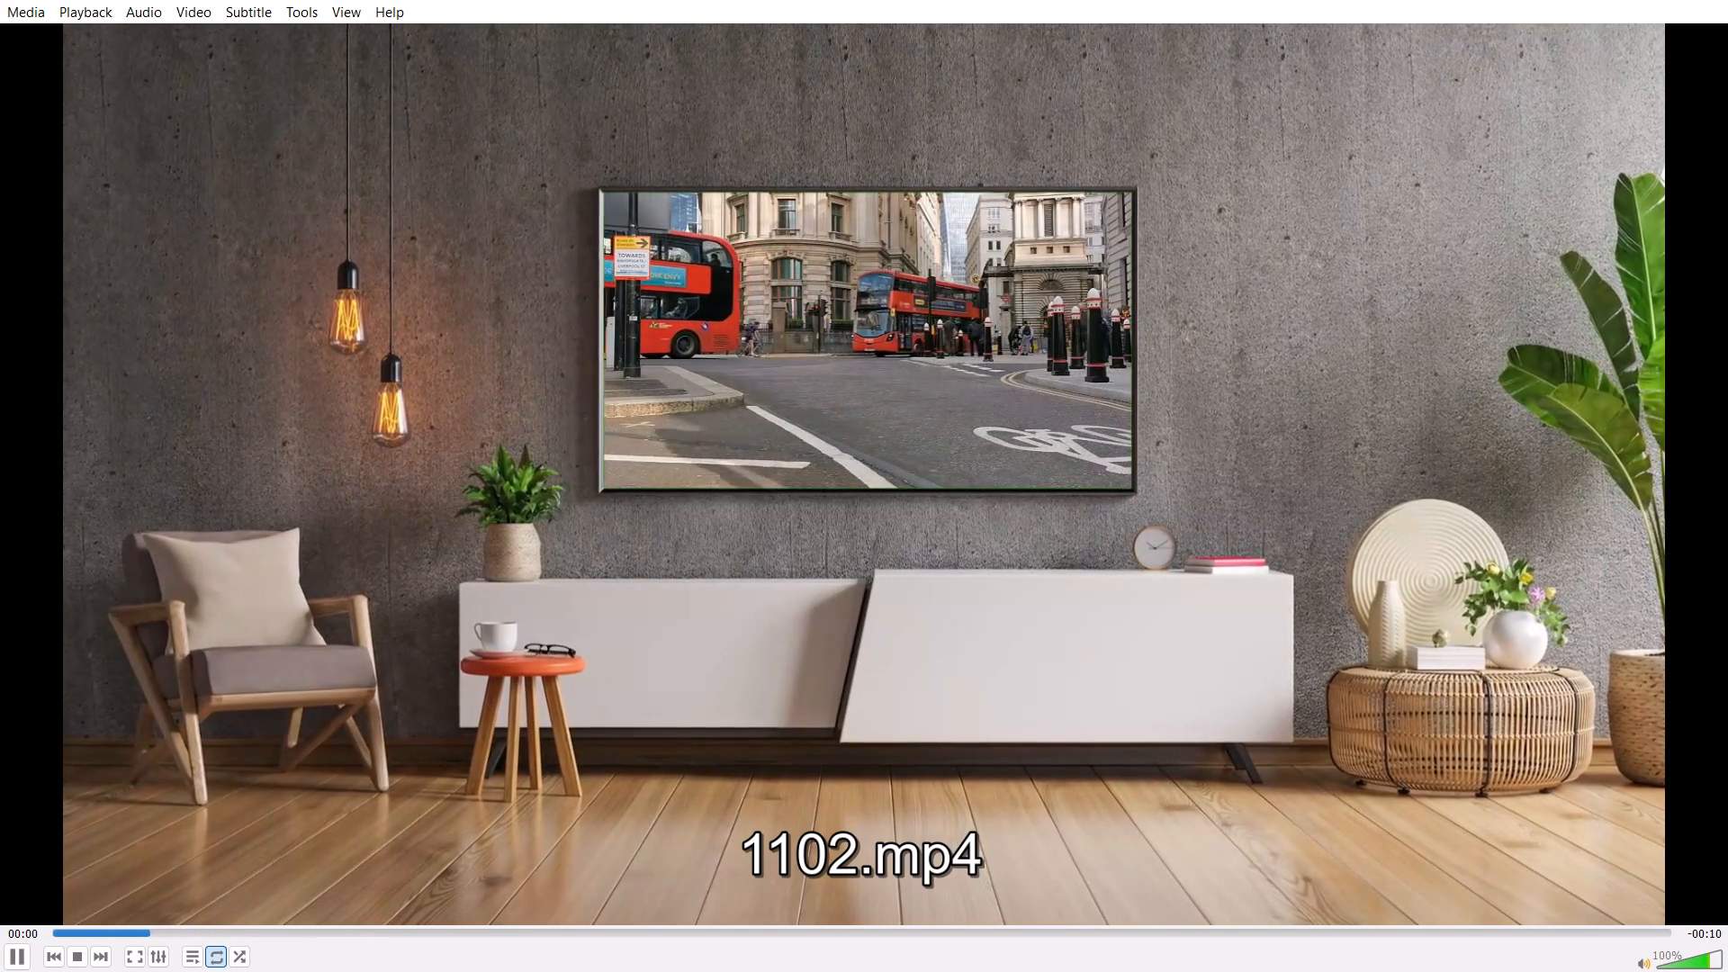
{"action": "left_click", "coordinate": [1727, 0]}
{"action": "key", "text": "Escape"}
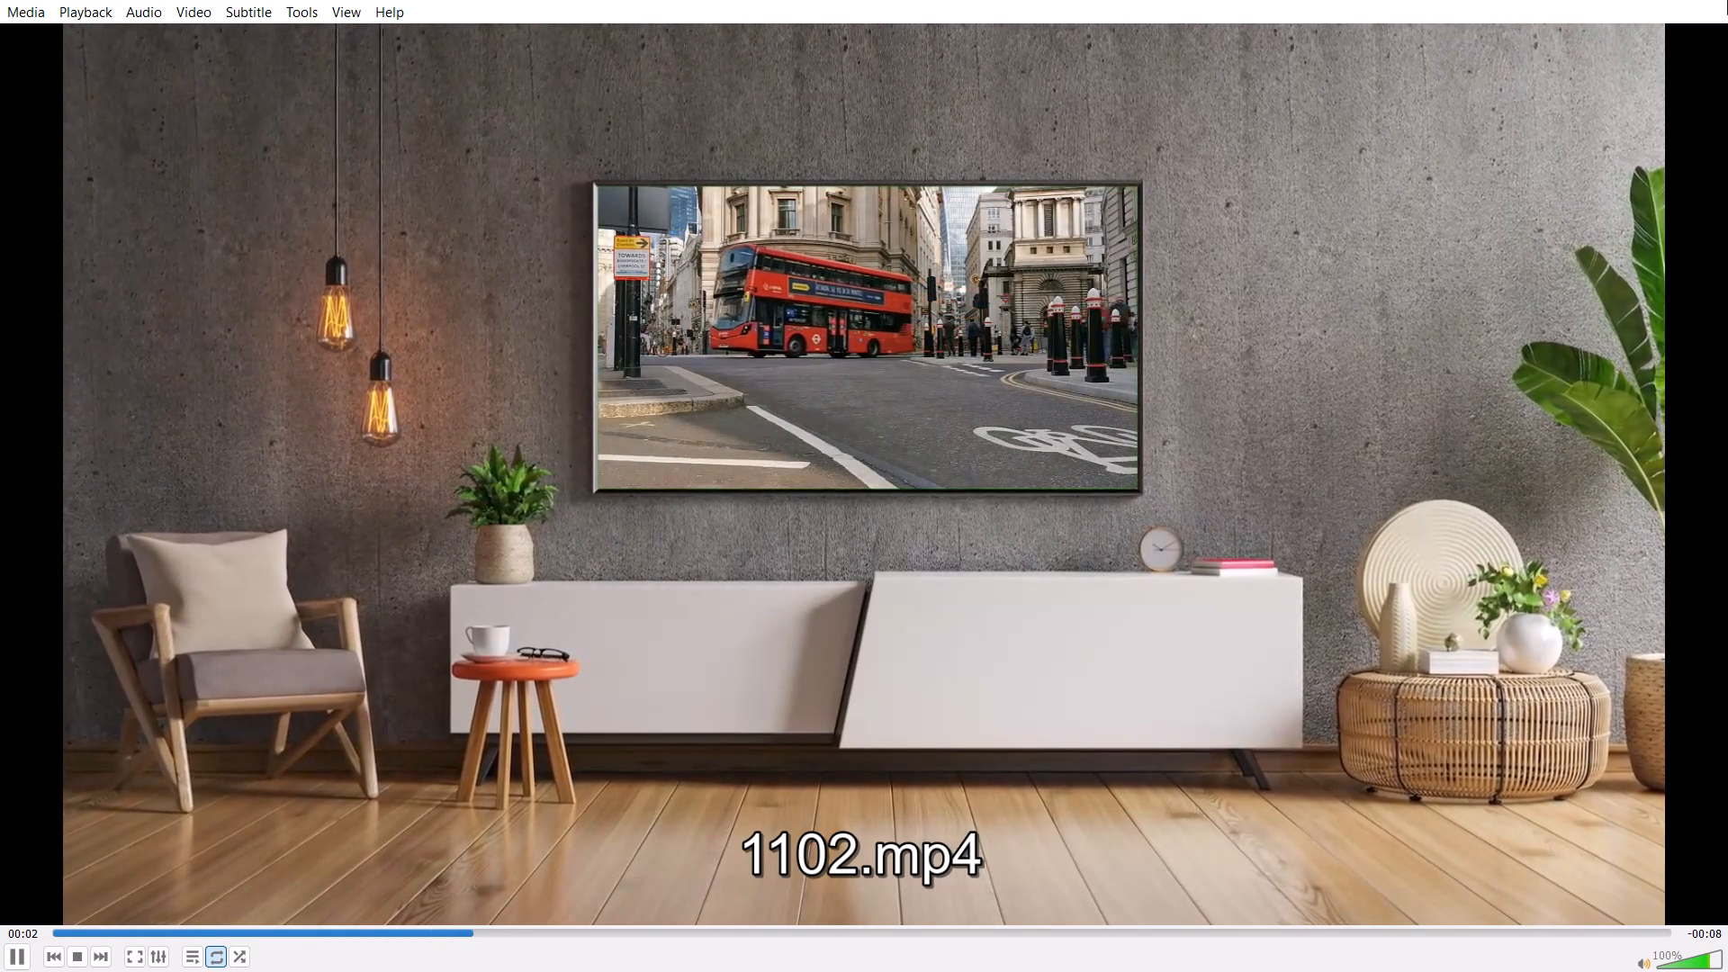
{"action": "left_click", "coordinate": [1727, 0]}
{"action": "key", "text": "Escape"}
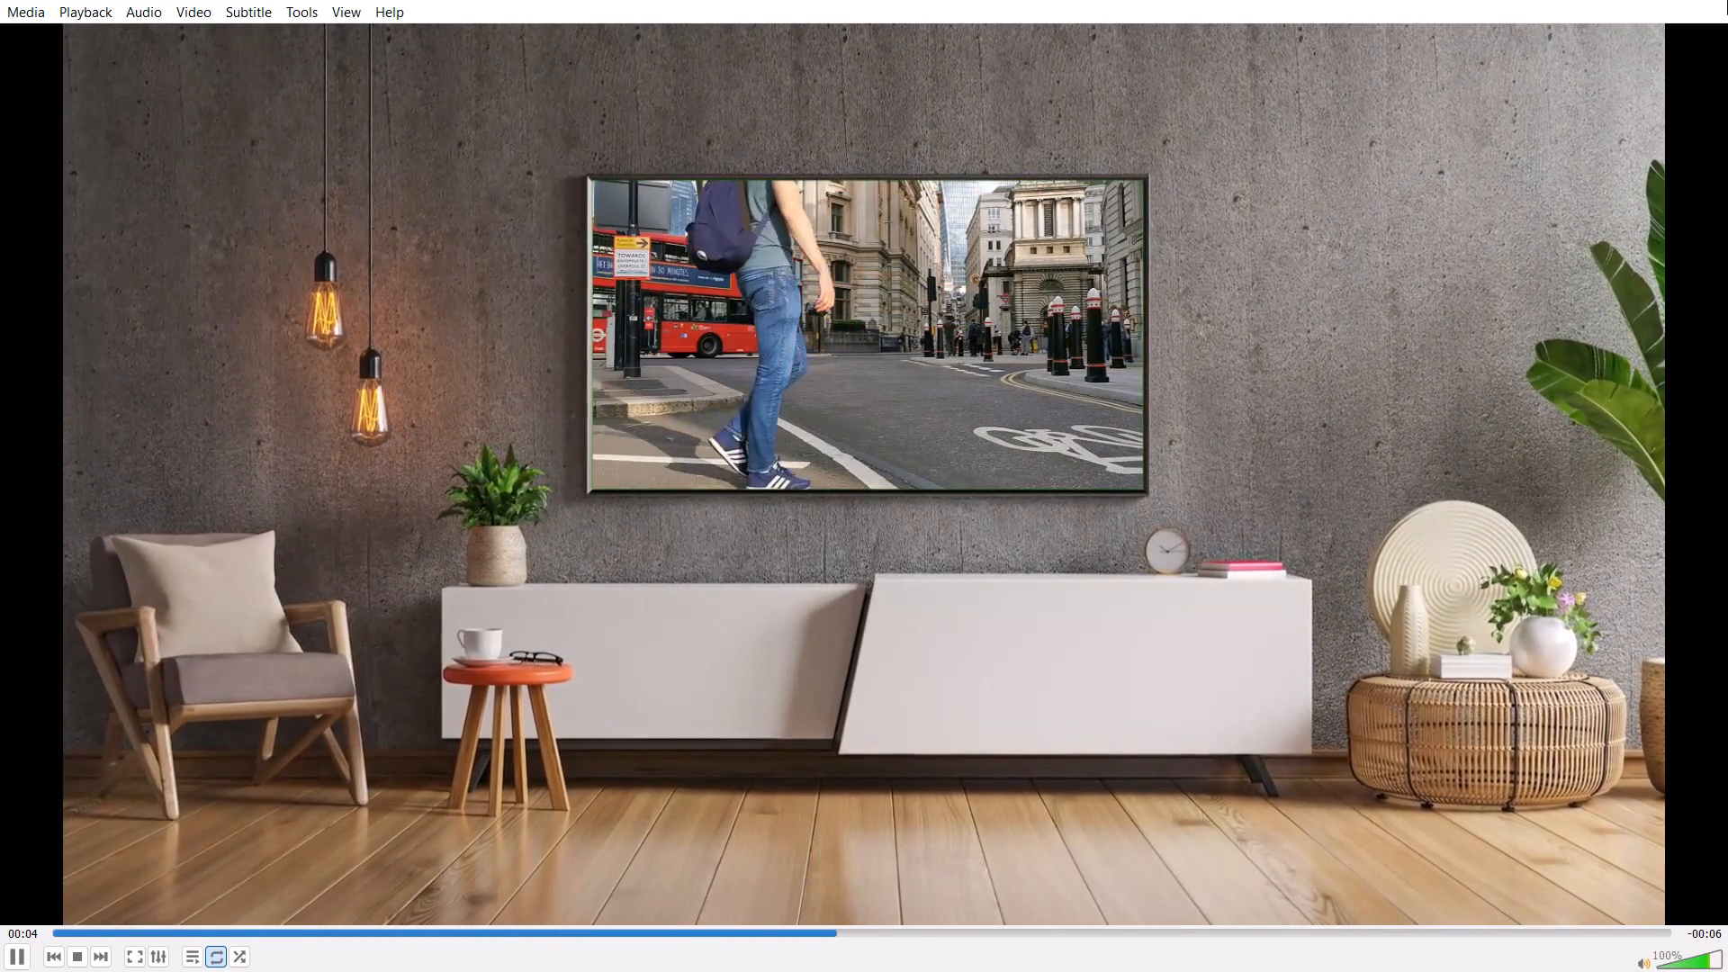
{"action": "key", "text": "Escape"}
{"action": "key", "text": "ctrl+q"}
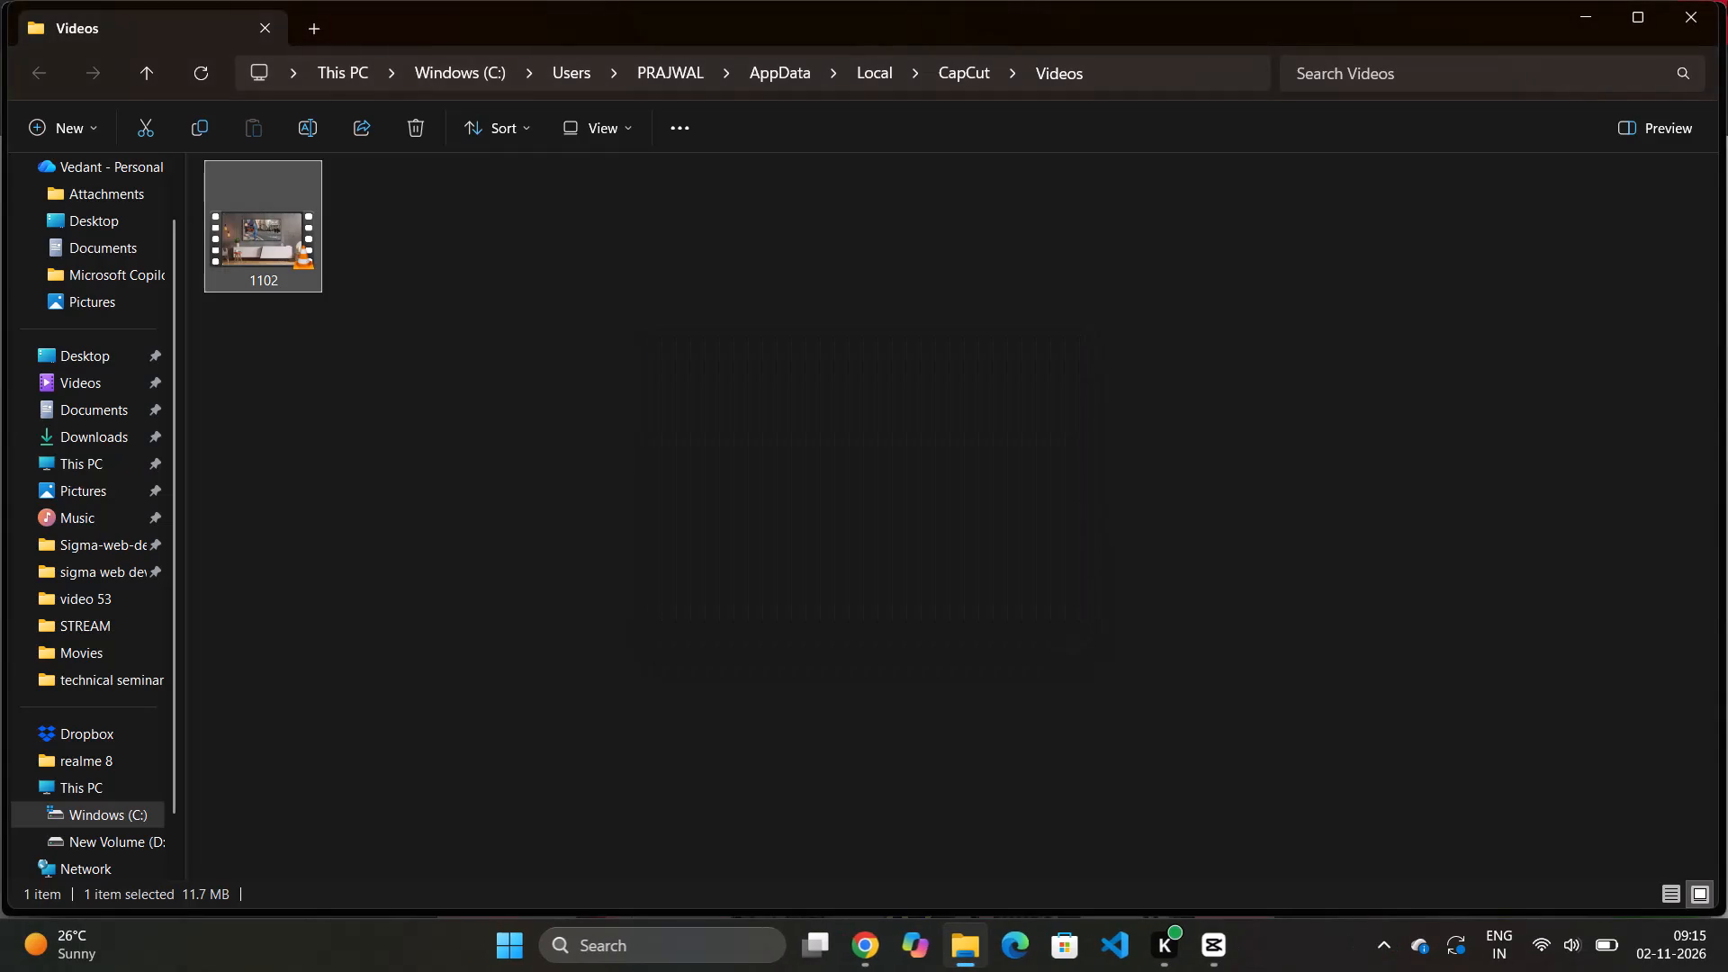
{"action": "key", "text": "ctrl+q"}
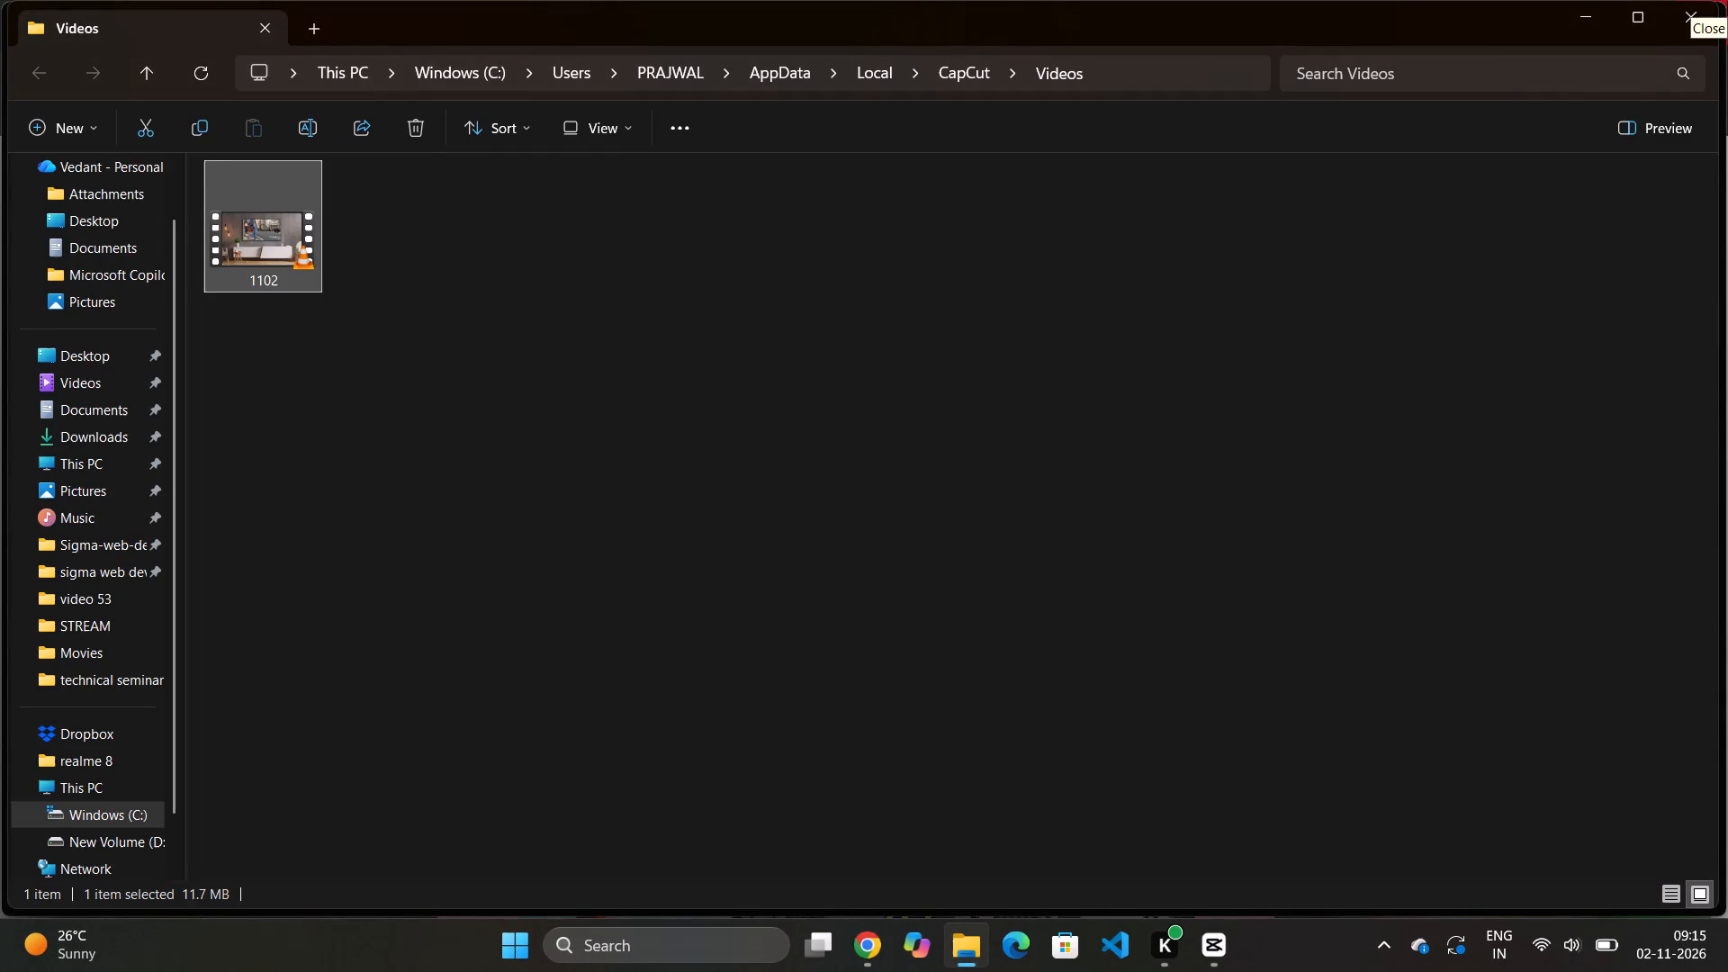
{"action": "left_click", "coordinate": [1727, 0]}
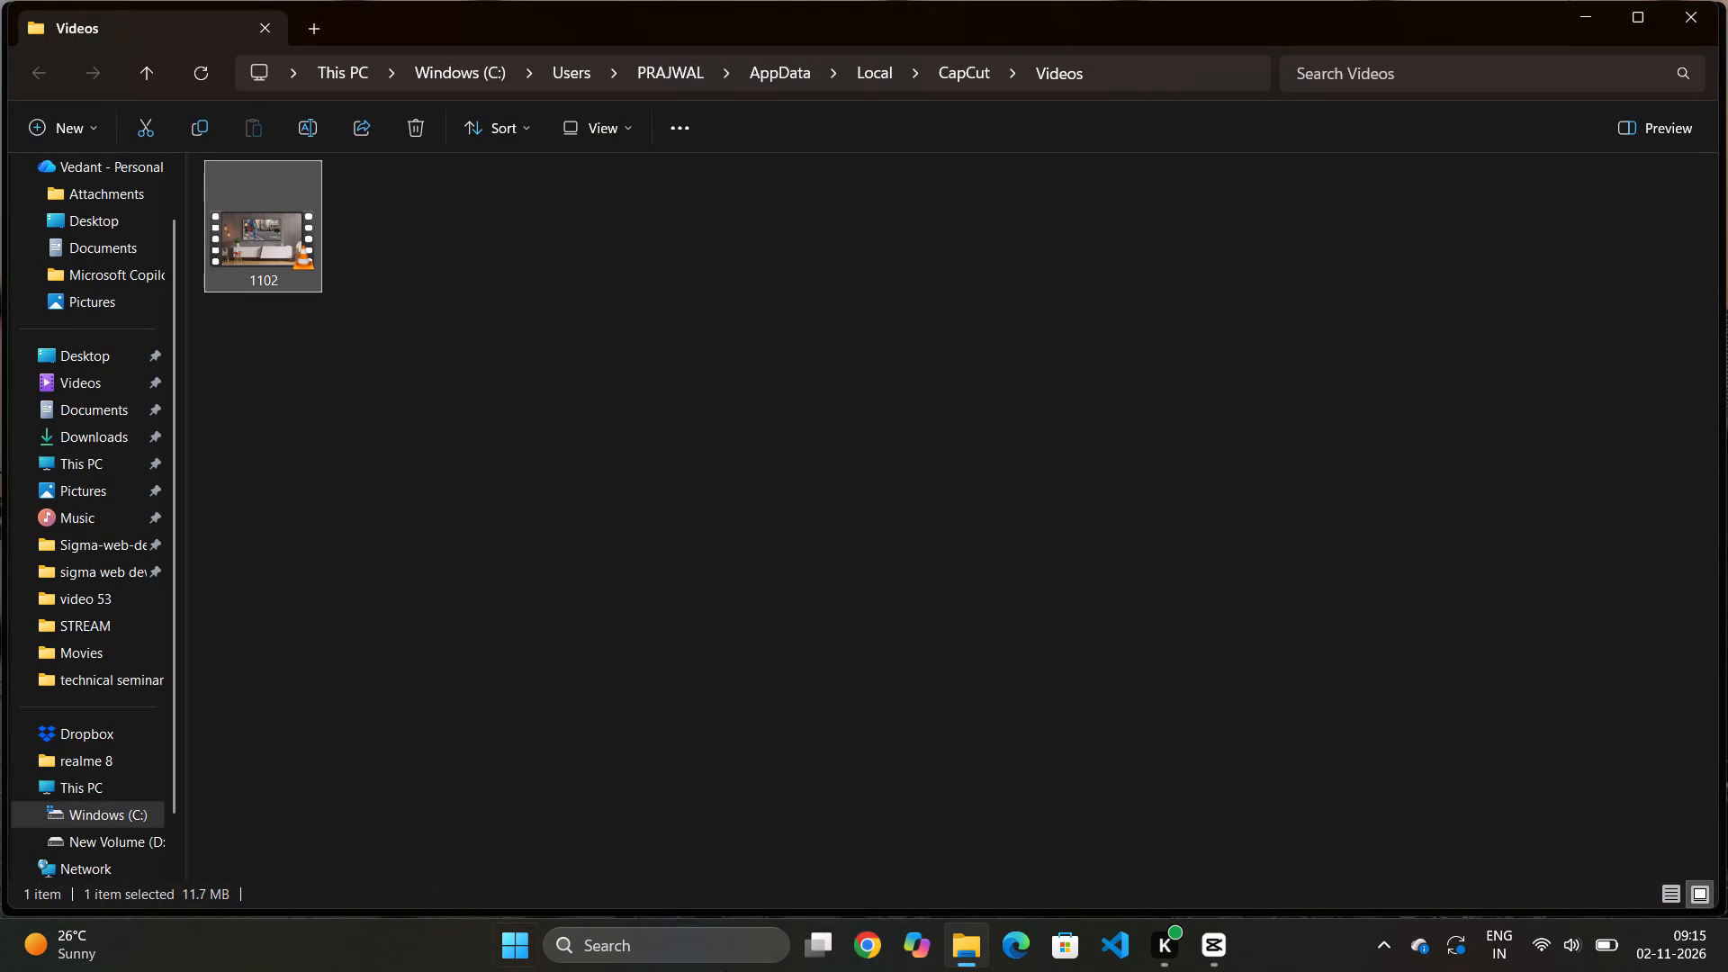
Switch back to the CapCut export window.
{"action": "left_click", "coordinate": [1230, 947]}
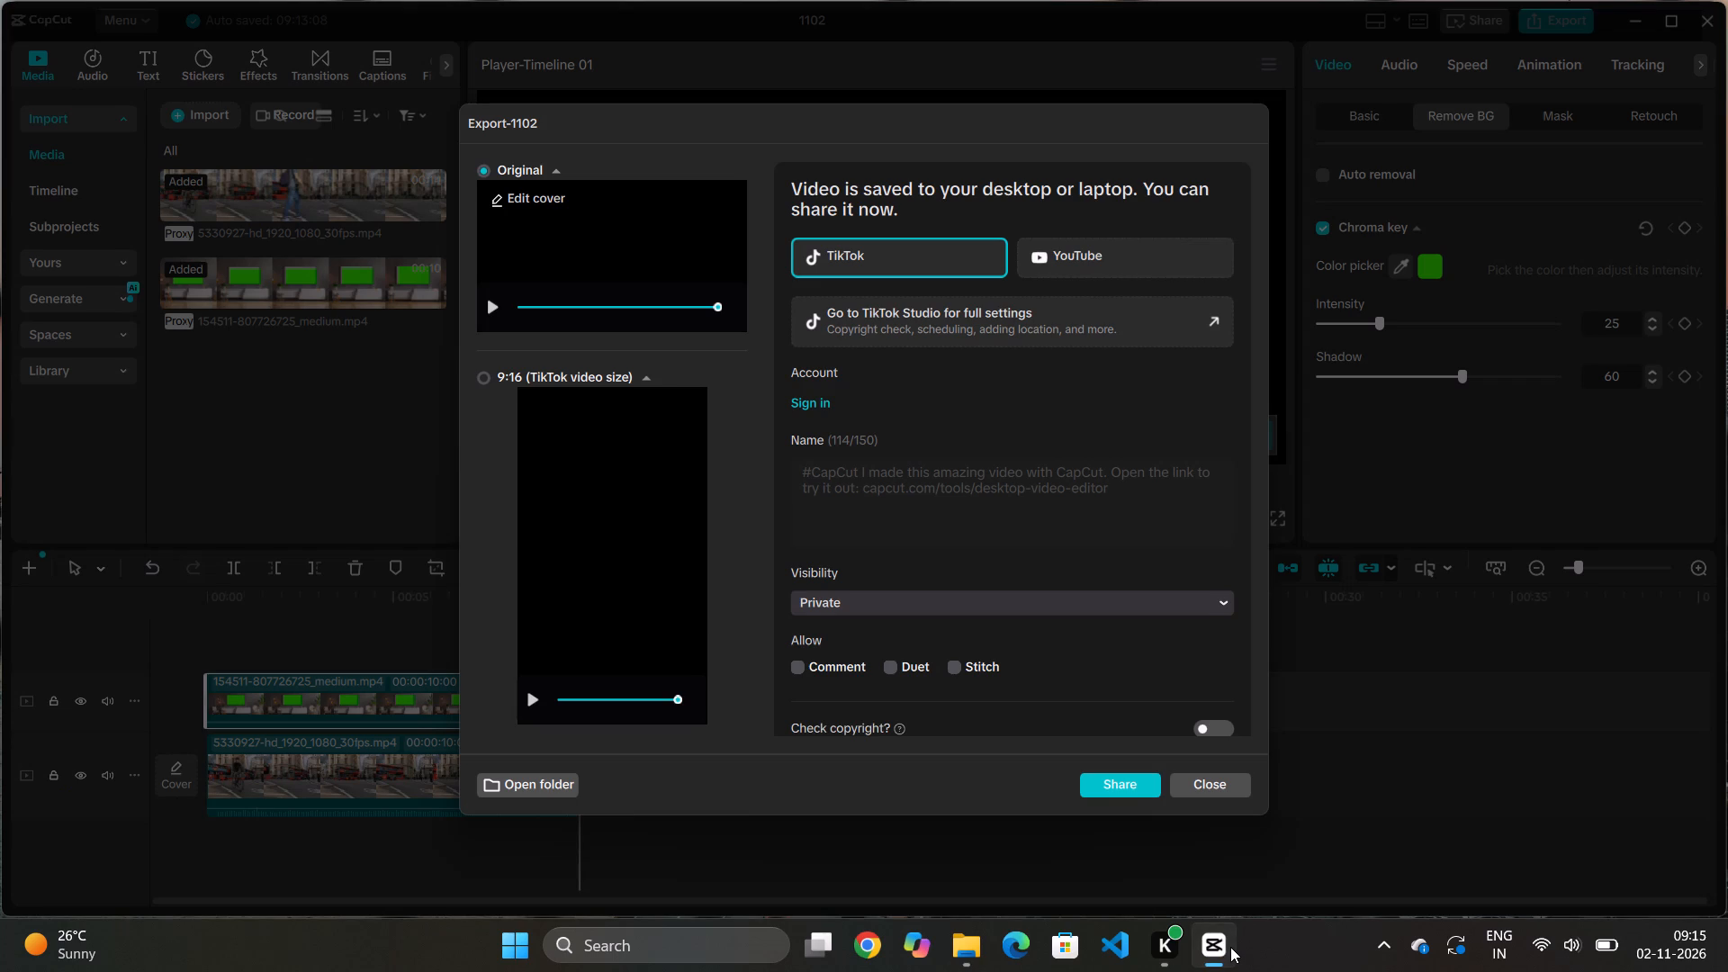